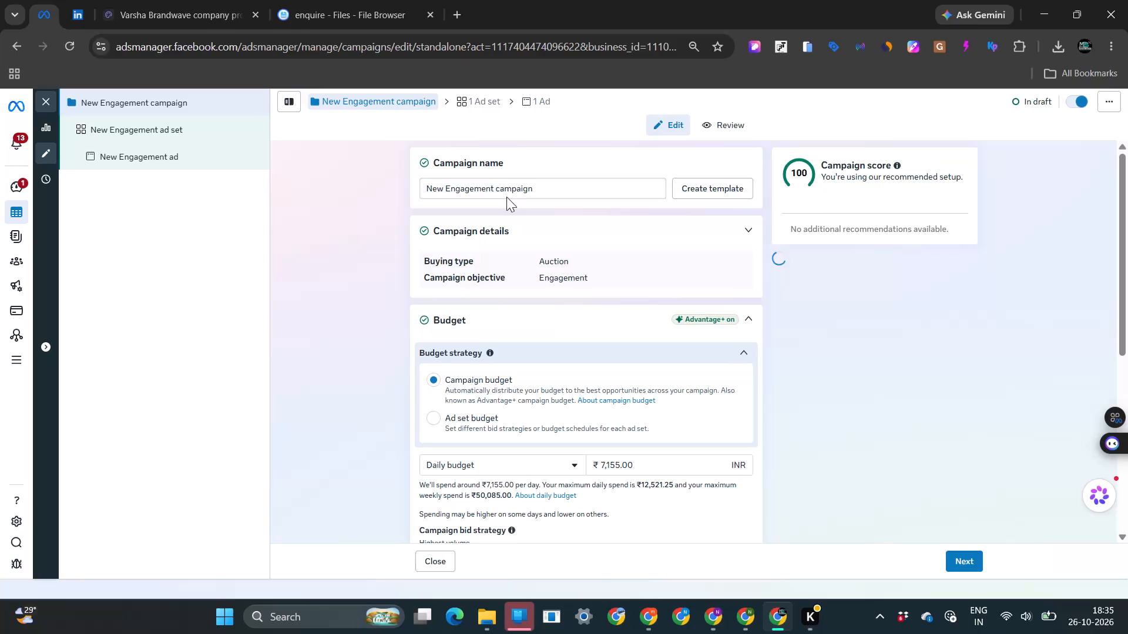
# Rename the new engagement campaign as "seminar whatsapp campaign- 26 oct".
pyautogui.click(488, 185)
pyautogui.hotkey('ctrl', 'a')
pyautogui.press('BackSpace')
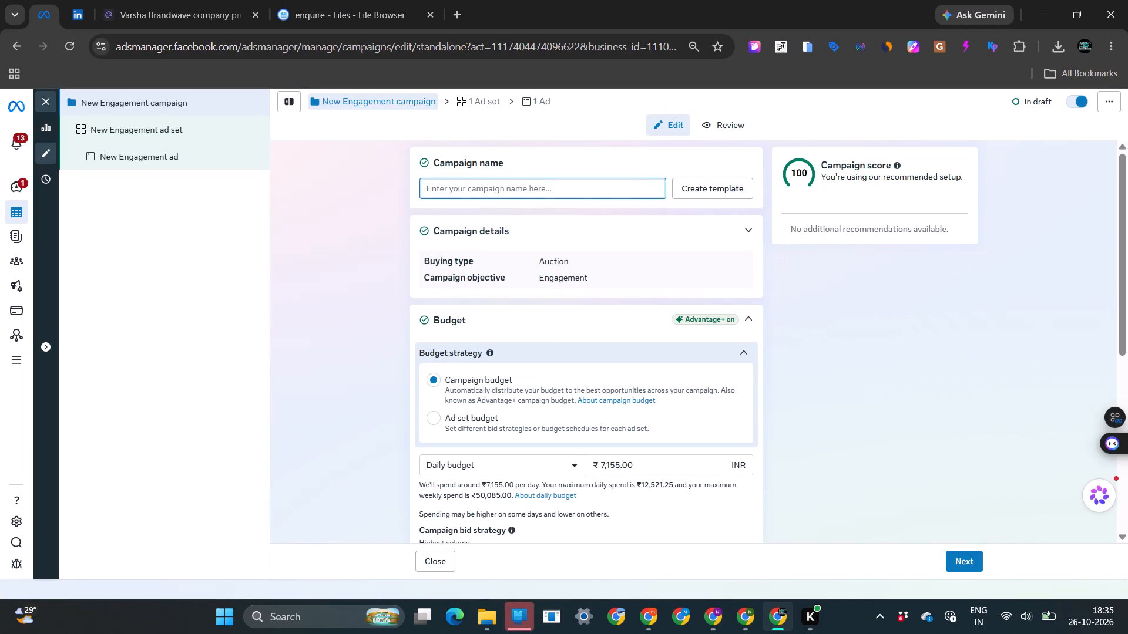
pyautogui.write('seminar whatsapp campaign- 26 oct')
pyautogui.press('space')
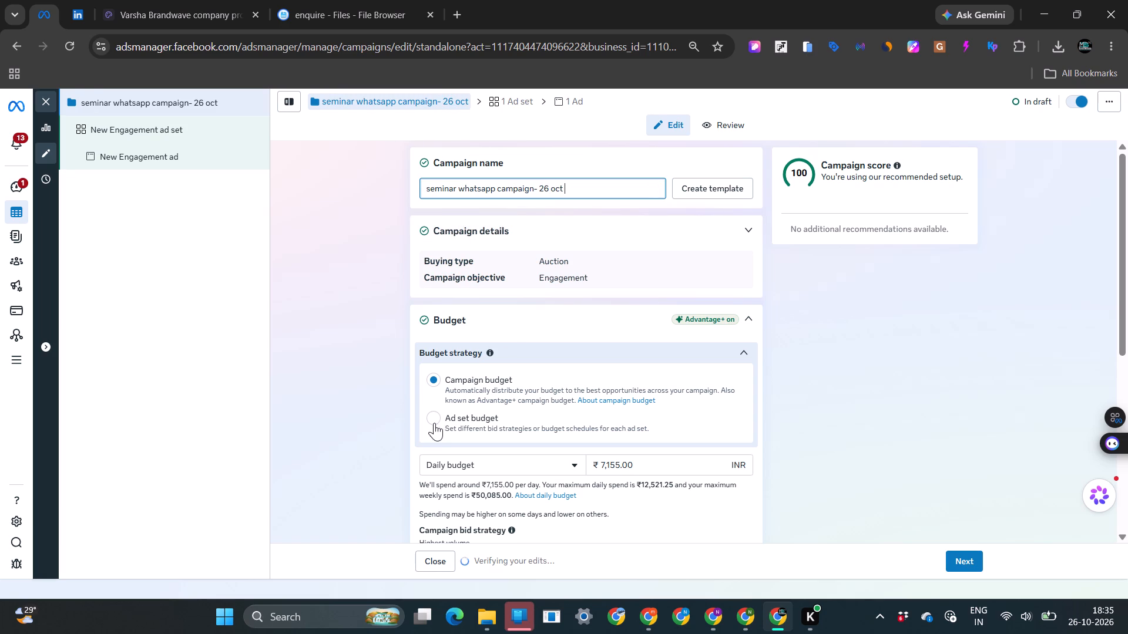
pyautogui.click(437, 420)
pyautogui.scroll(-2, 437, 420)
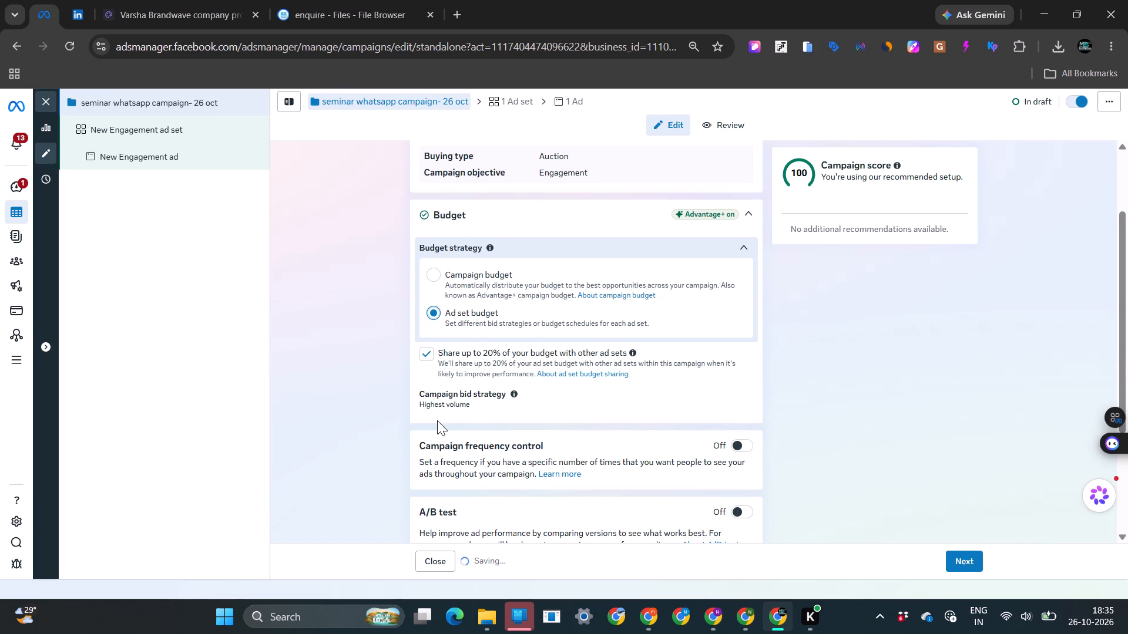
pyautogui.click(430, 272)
# Set the campaign's daily budget to ₹200.
pyautogui.click(618, 363)
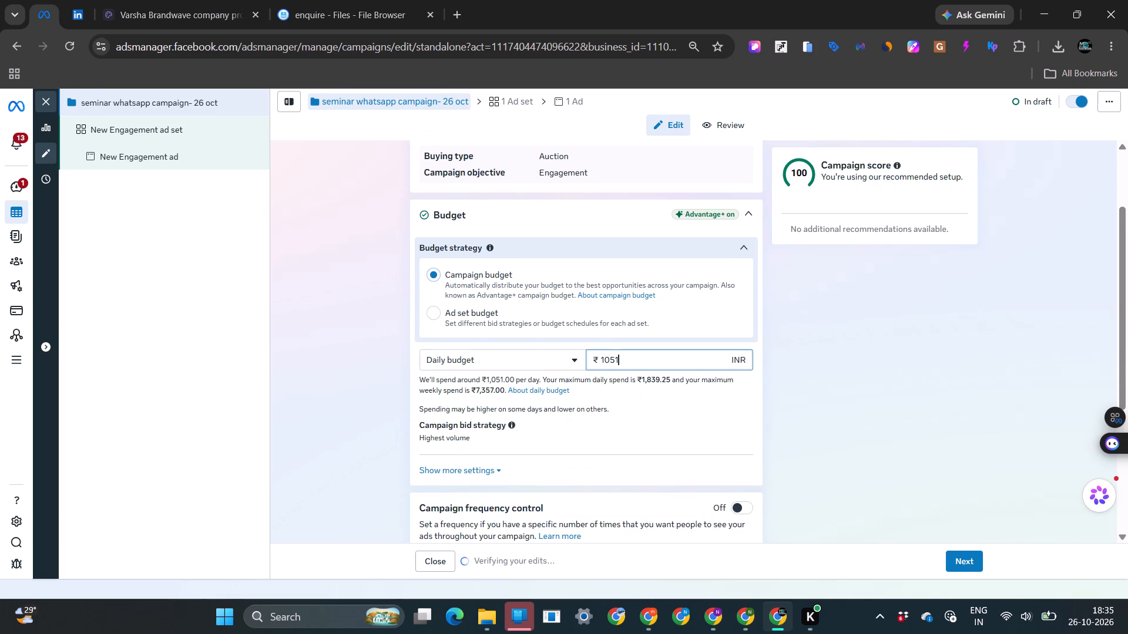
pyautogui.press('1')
pyautogui.press('BackSpace')
pyautogui.press('BackSpace')
pyautogui.press('BackSpace')
pyautogui.press('BackSpace')
pyautogui.press('BackSpace')
pyautogui.press('BackSpace')
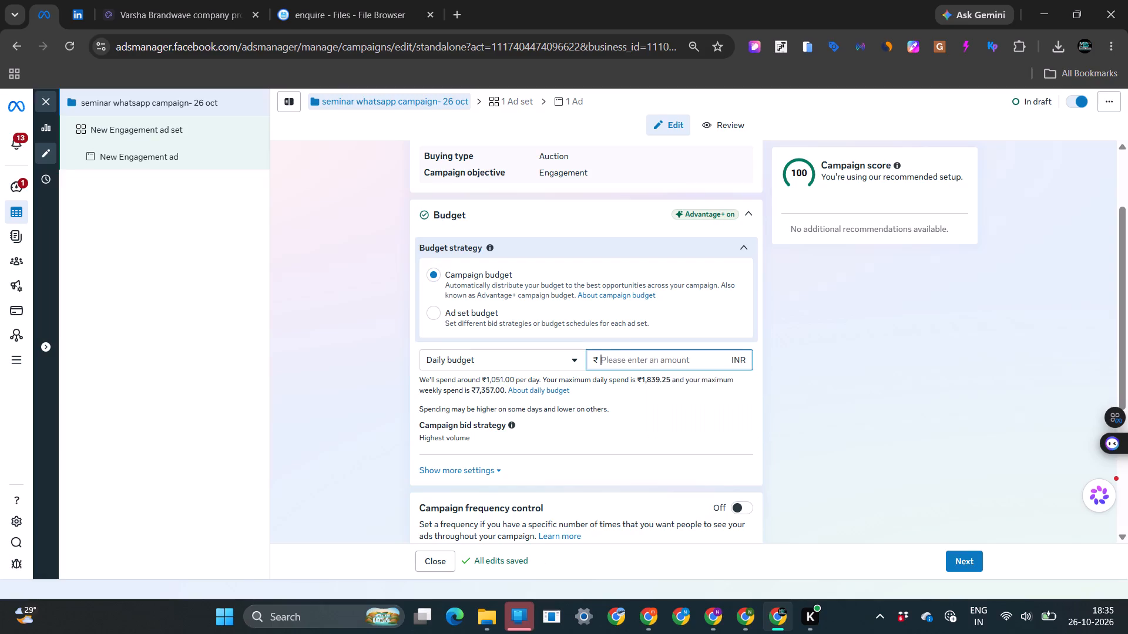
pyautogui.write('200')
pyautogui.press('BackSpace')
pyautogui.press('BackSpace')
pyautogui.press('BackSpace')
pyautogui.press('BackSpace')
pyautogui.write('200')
pyautogui.click(830, 416)
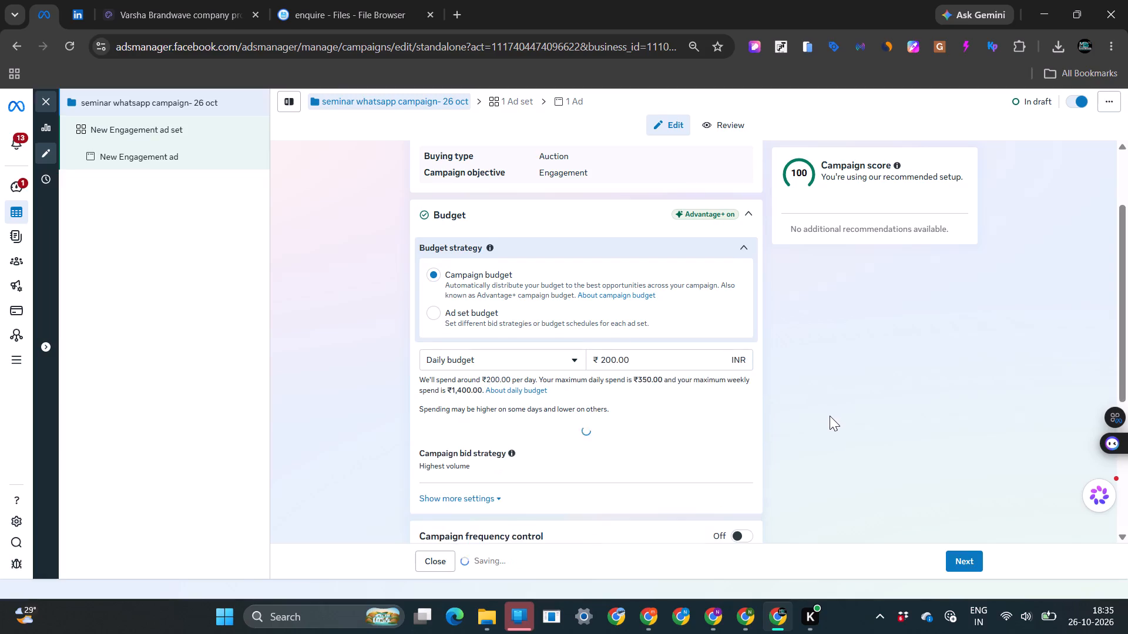
# Review the remaining campaign-level settings below the daily budget of the seminar WhatsApp campaign.
pyautogui.scroll(-2, 830, 416)
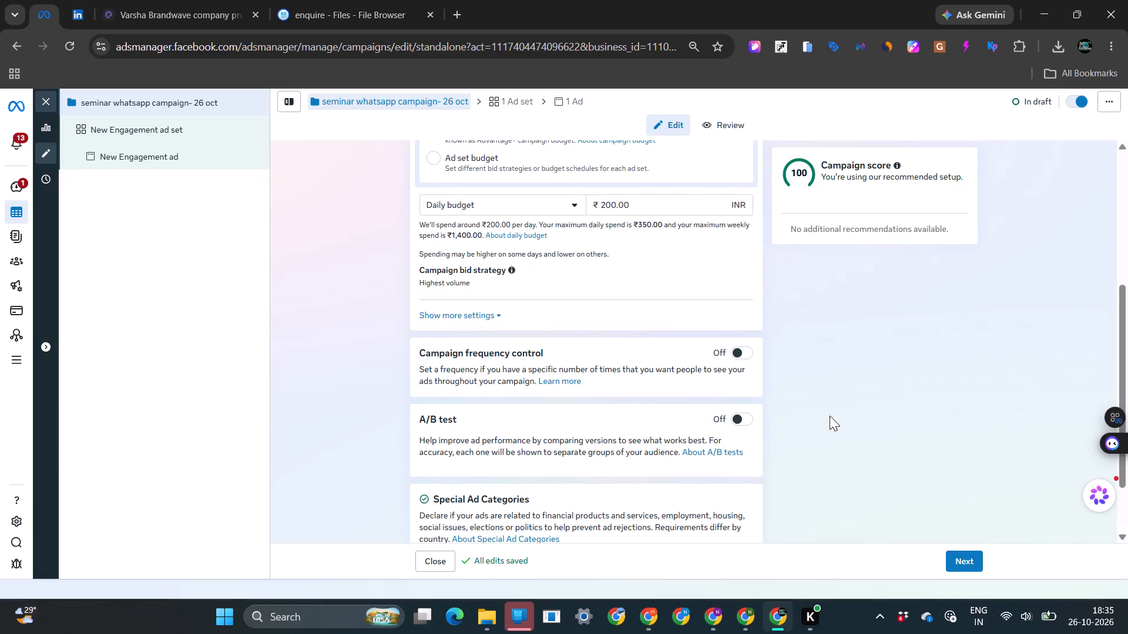
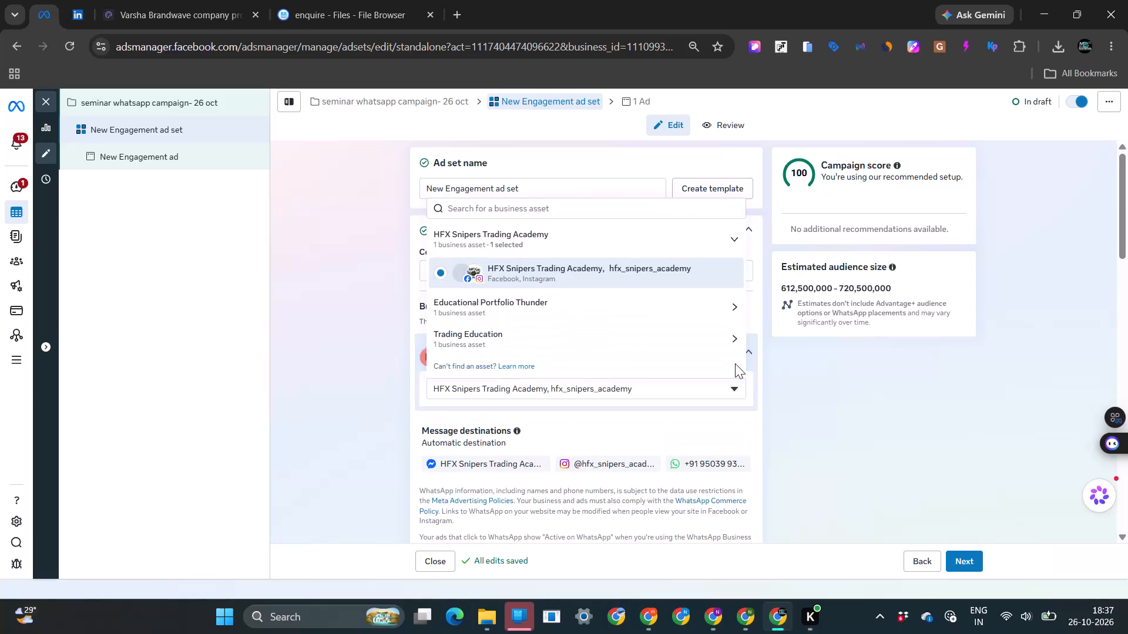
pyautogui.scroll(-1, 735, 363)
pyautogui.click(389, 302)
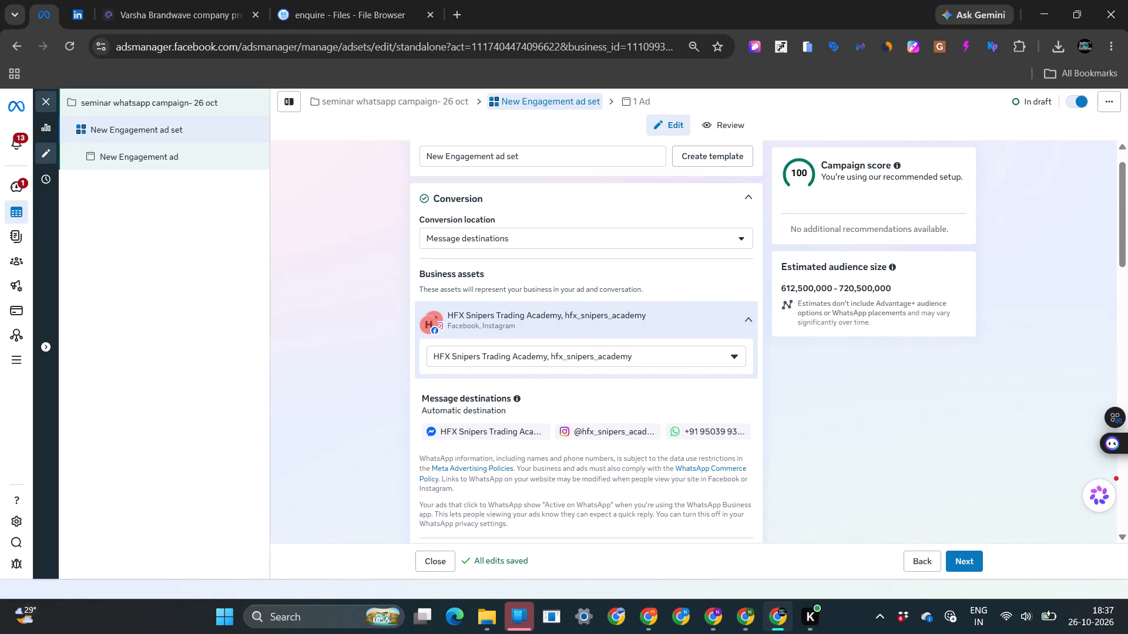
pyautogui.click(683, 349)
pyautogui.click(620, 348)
# Switch the ad set's message destinations to Manual destination and deselect Messenger and Instagram, leaving only WhatsApp selected.
pyautogui.scroll(-2, 620, 348)
pyautogui.scroll(1, 573, 319)
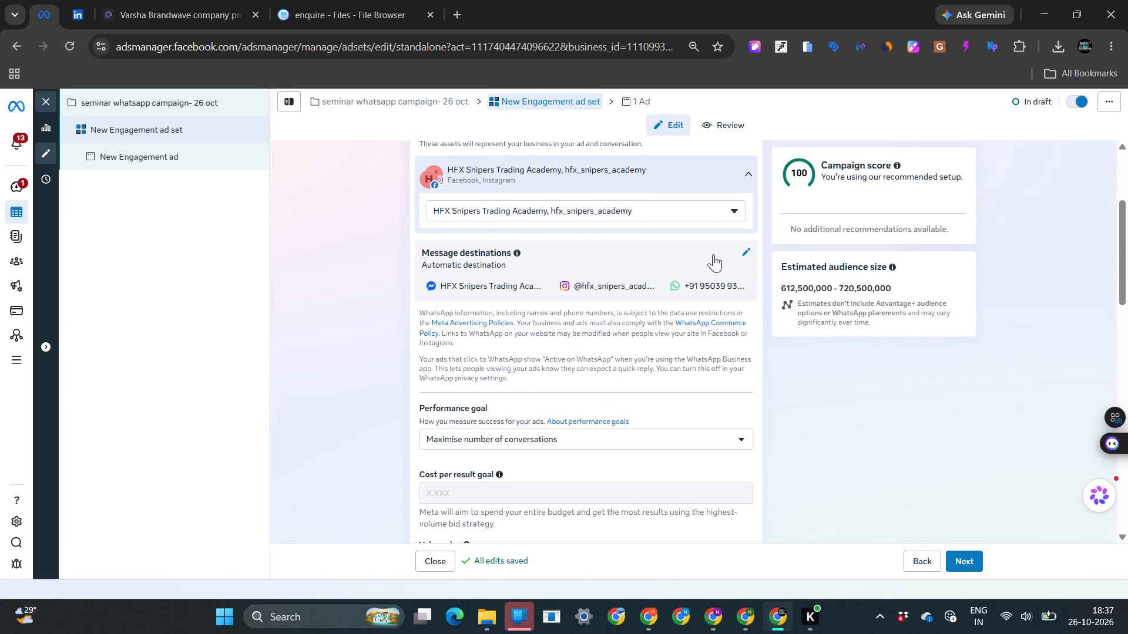
pyautogui.click(743, 251)
pyautogui.click(425, 336)
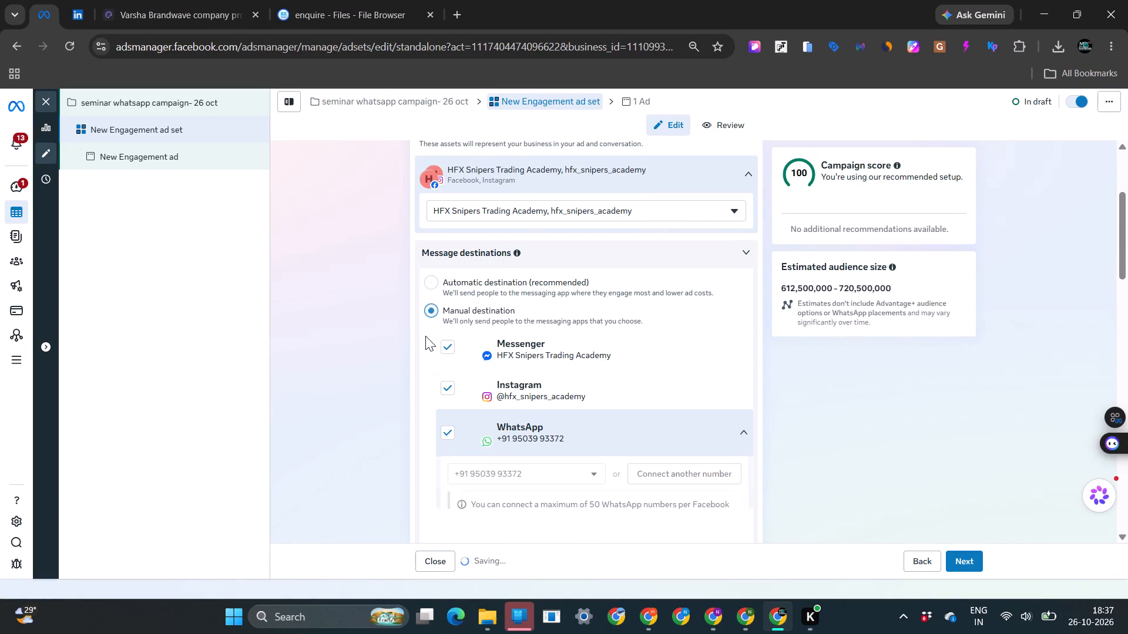
pyautogui.click(445, 348)
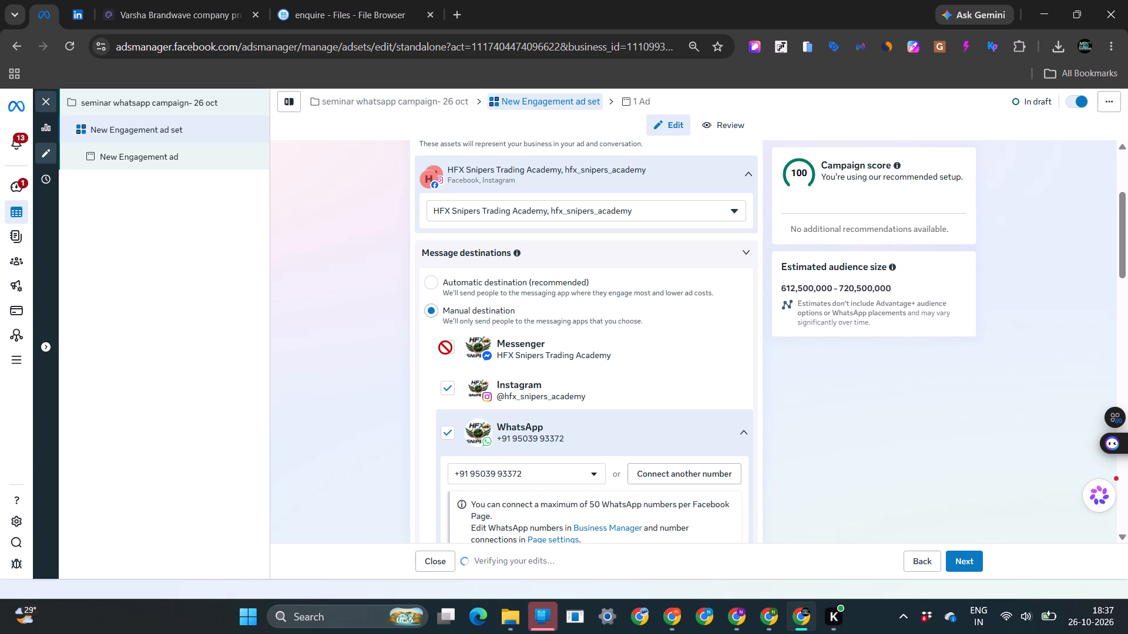
pyautogui.click(449, 386)
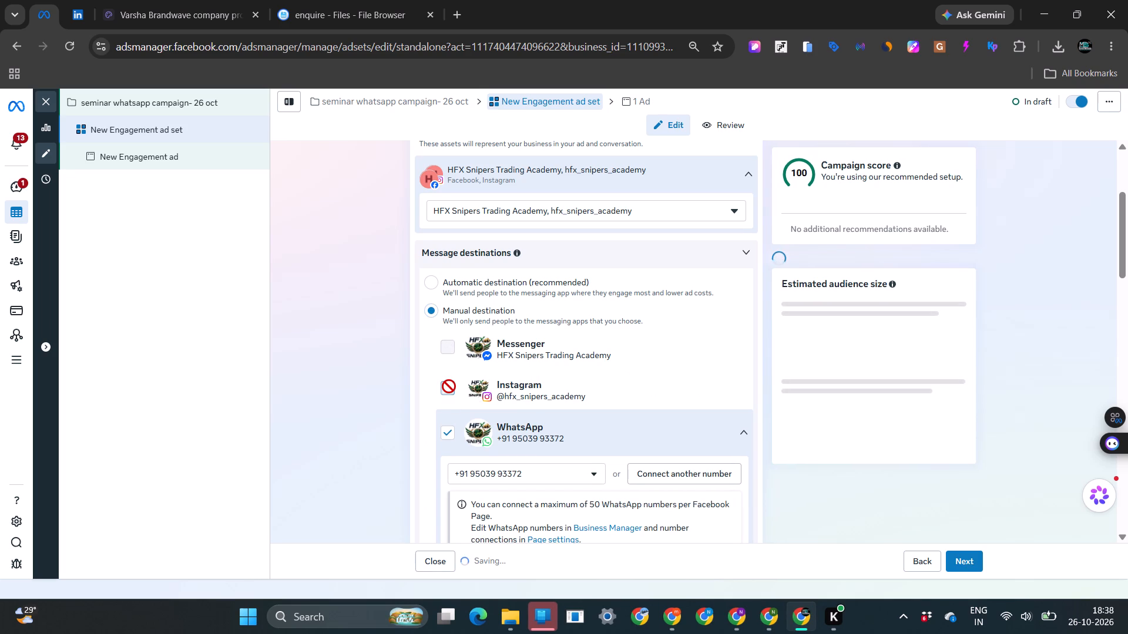
# Open the WhatsApp number selection for the ad set's manual message destination.
pyautogui.scroll(-4, 389, 402)
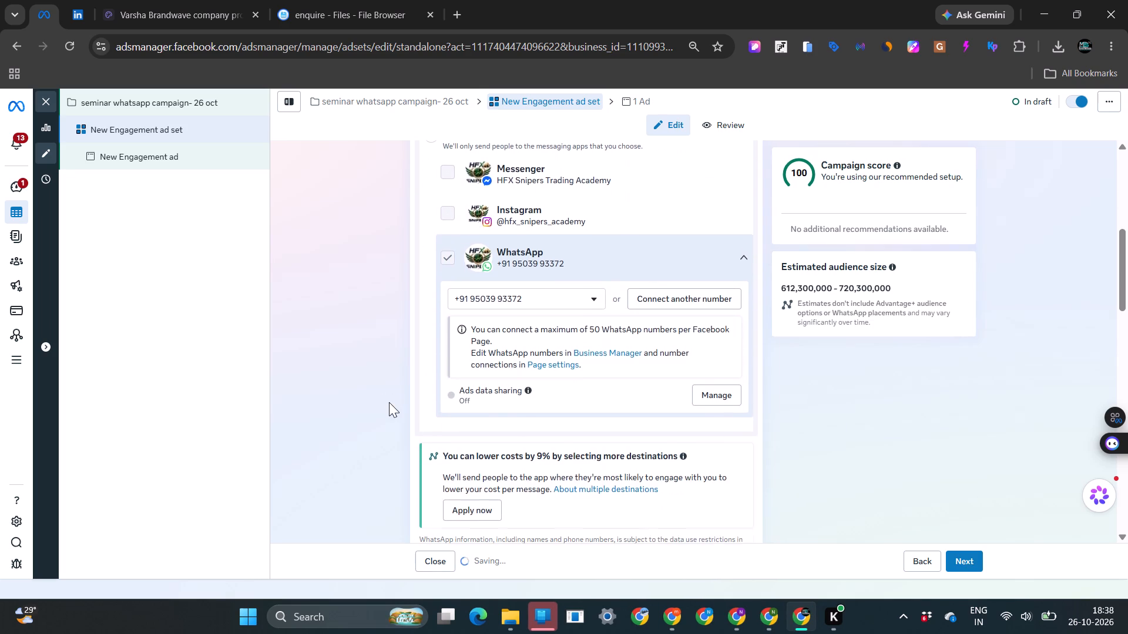
pyautogui.scroll(-3, 389, 402)
pyautogui.scroll(3, 389, 402)
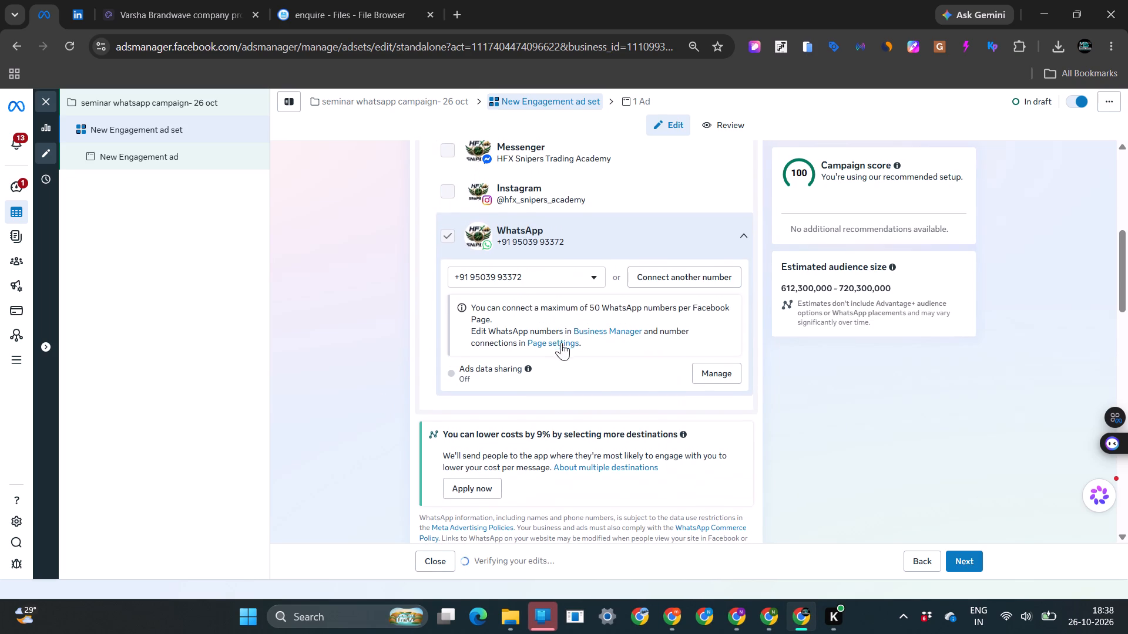
pyautogui.click(564, 283)
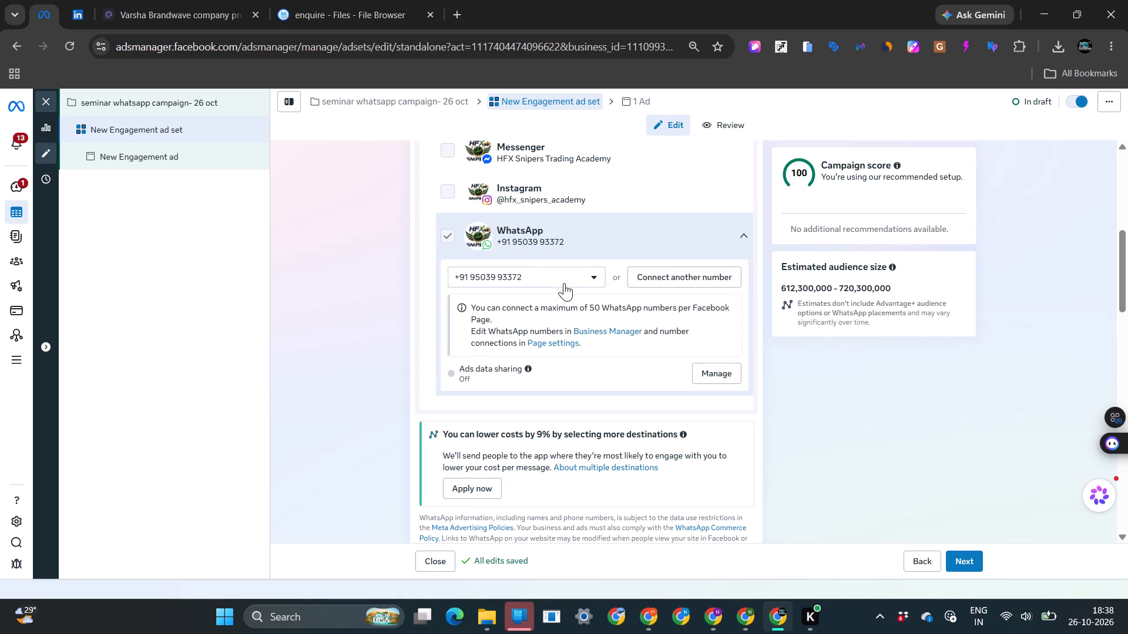
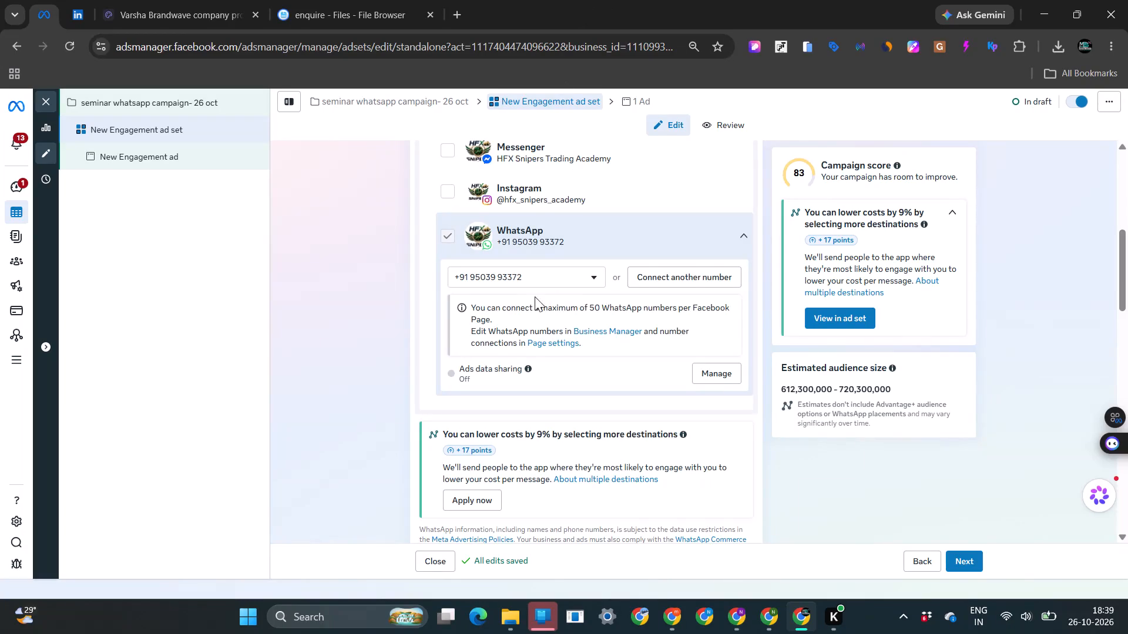
# Open the performance goal options for the New Engagement ad set, below its WhatsApp destination settings.
pyautogui.scroll(-4, 328, 345)
pyautogui.scroll(-4, 587, 343)
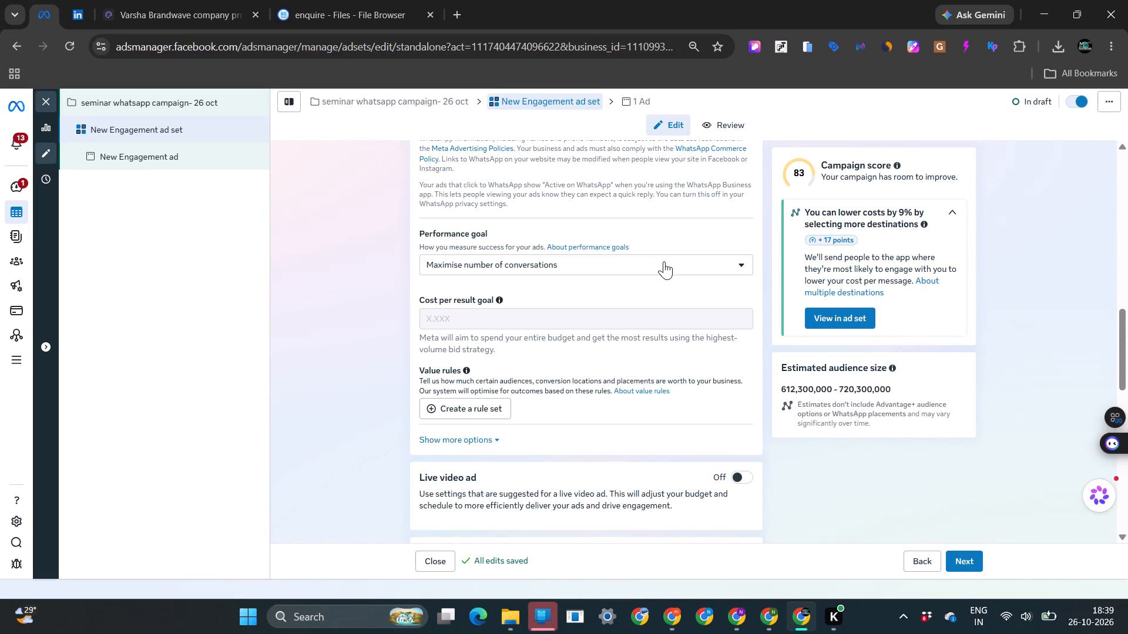
pyautogui.click(664, 261)
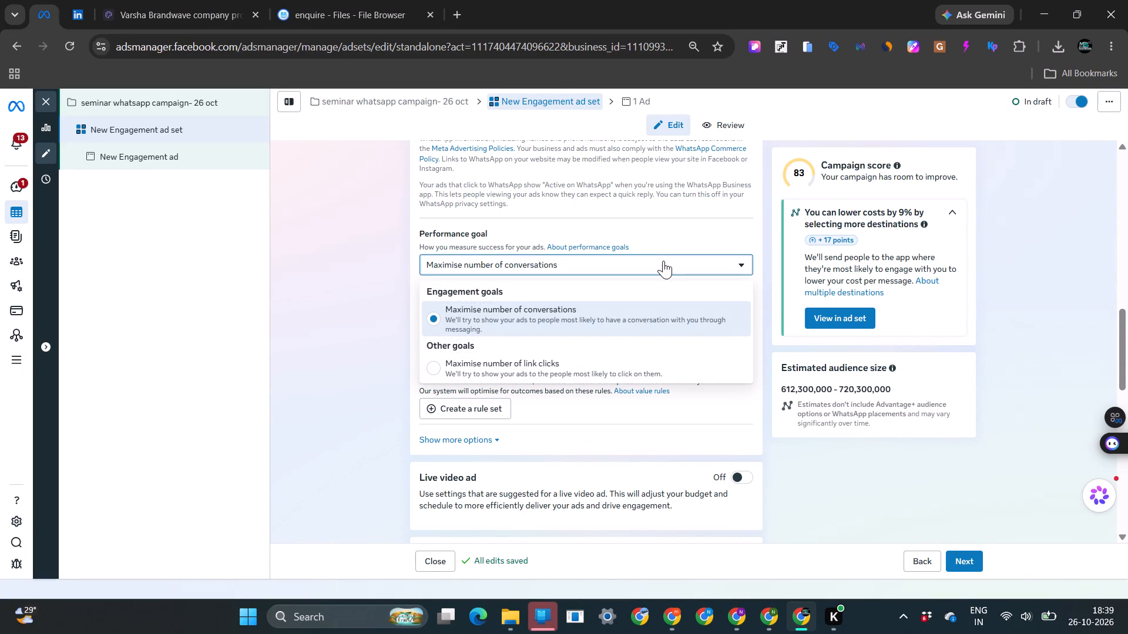
# Review the performance goal options available for the new engagement ad set.
pyautogui.click(663, 261)
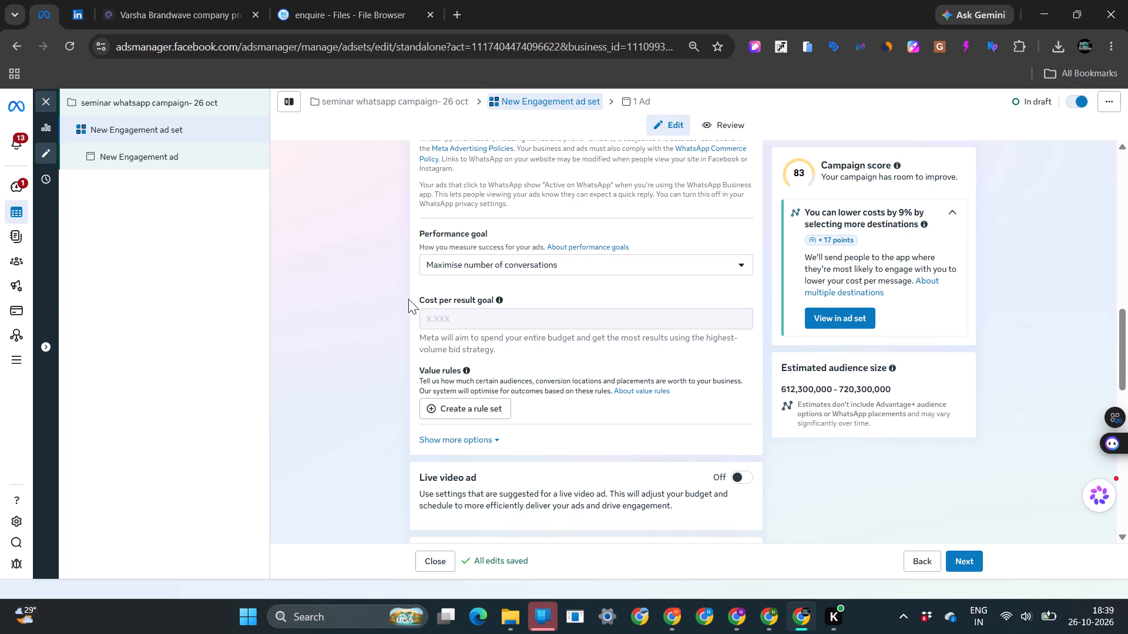
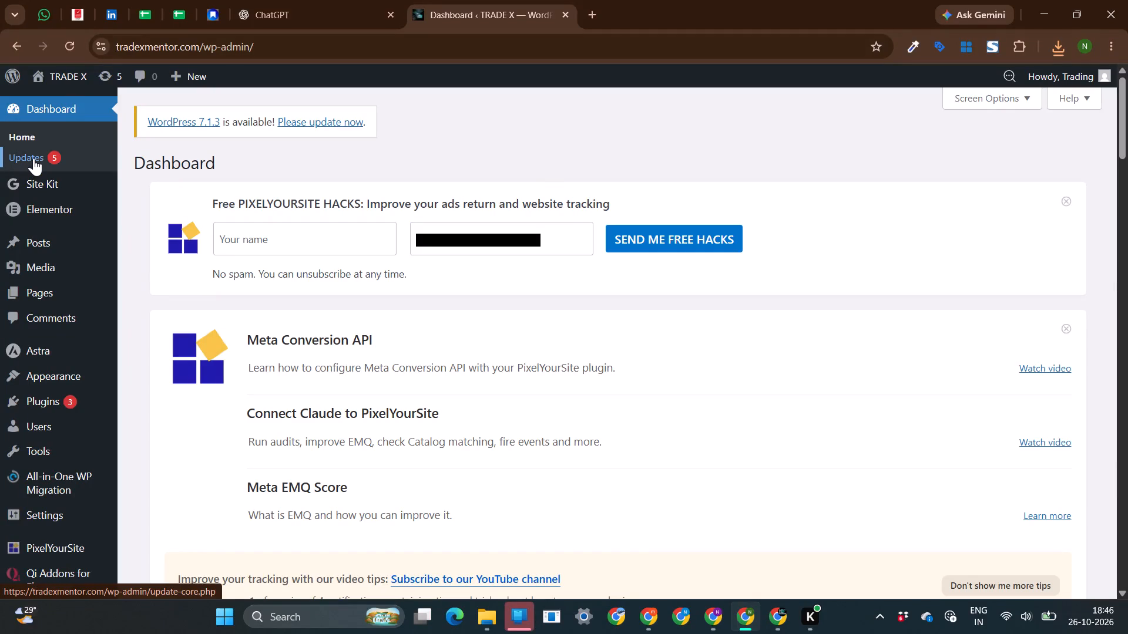
# Open the site's Home page from the WordPress pages list for editing with Elementor.
pyautogui.click(43, 288)
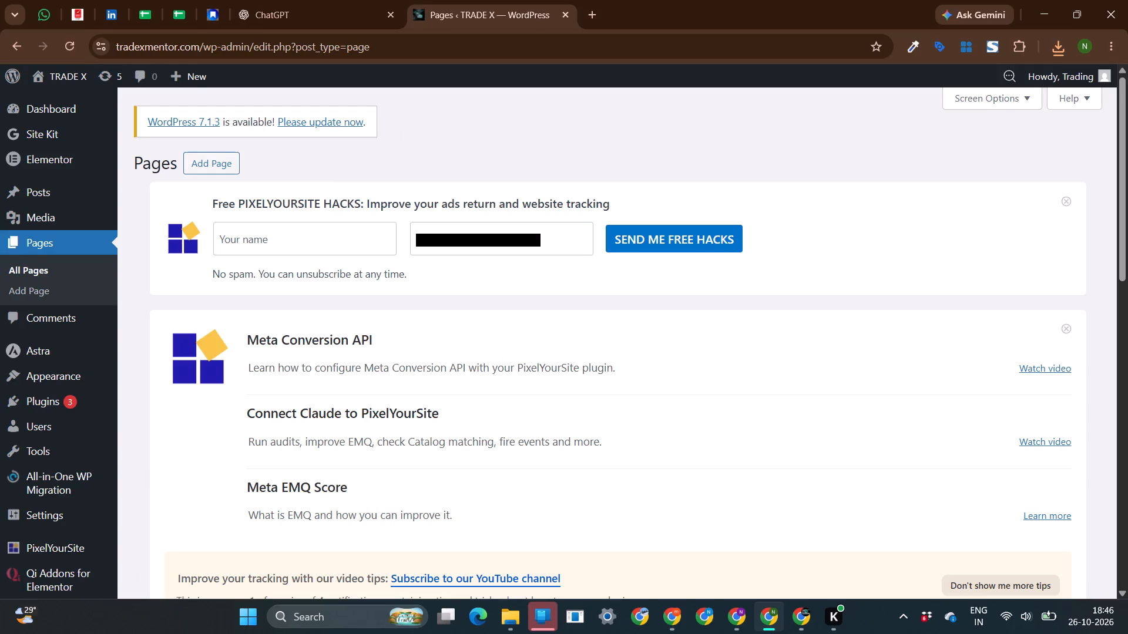
pyautogui.scroll(-7, 370, 364)
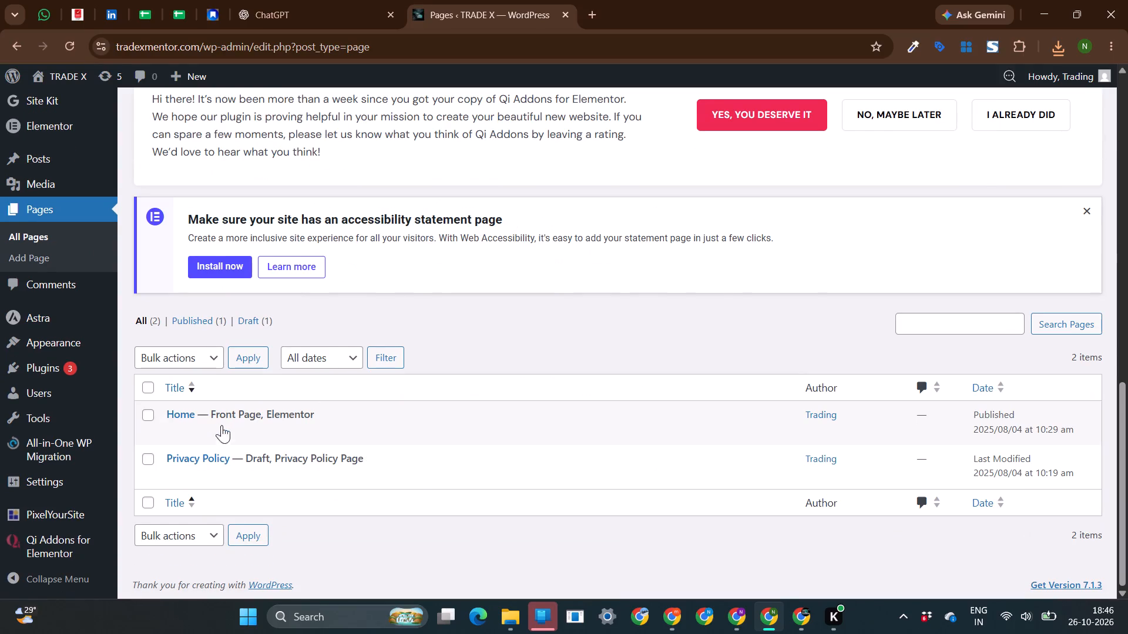
pyautogui.click(313, 433)
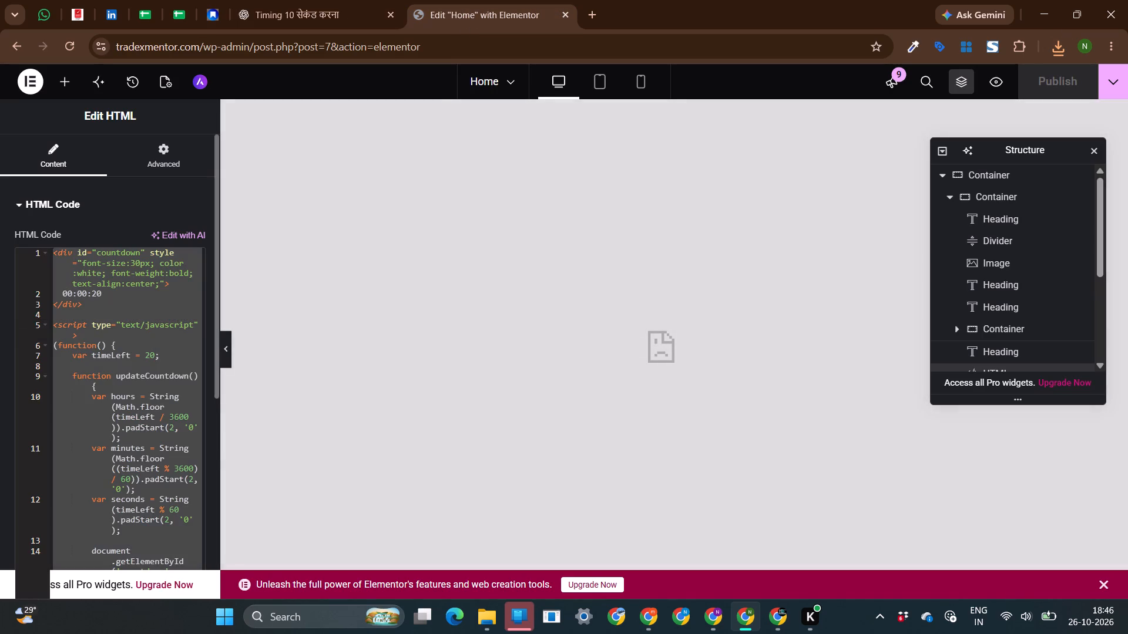
# Replace the countdown timer's HTML code with the copied 10-second version and publish the Home page.
pyautogui.hotkey('ctrl', 'v')
pyautogui.click(1047, 83)
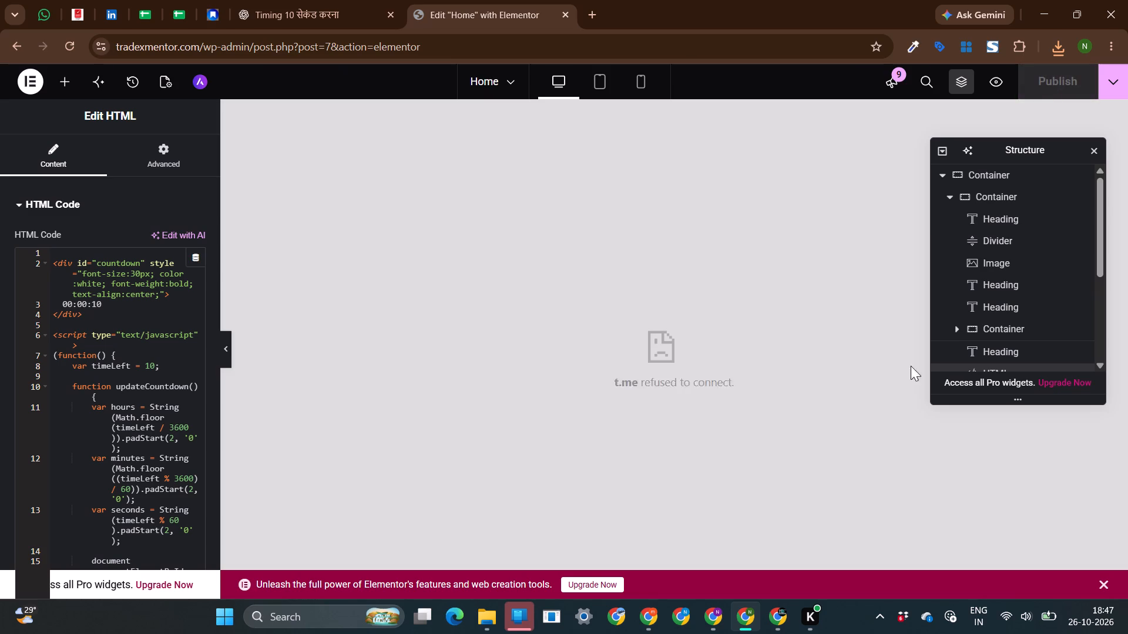
# Return to the ChatGPT conversation containing the updated countdown code.
pyautogui.click(384, 5)
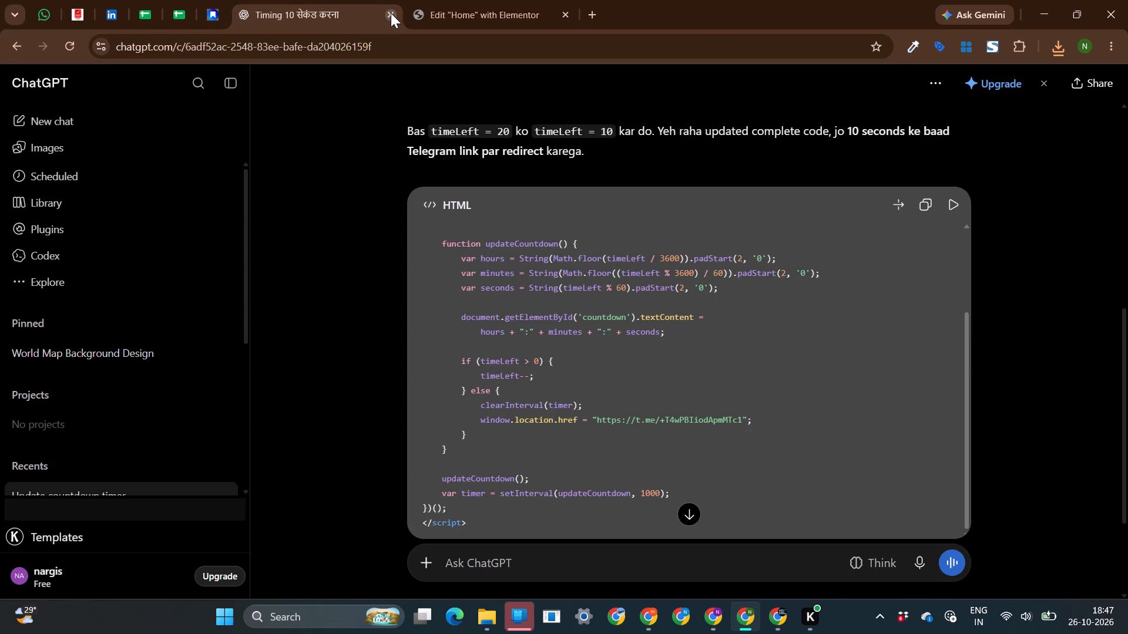
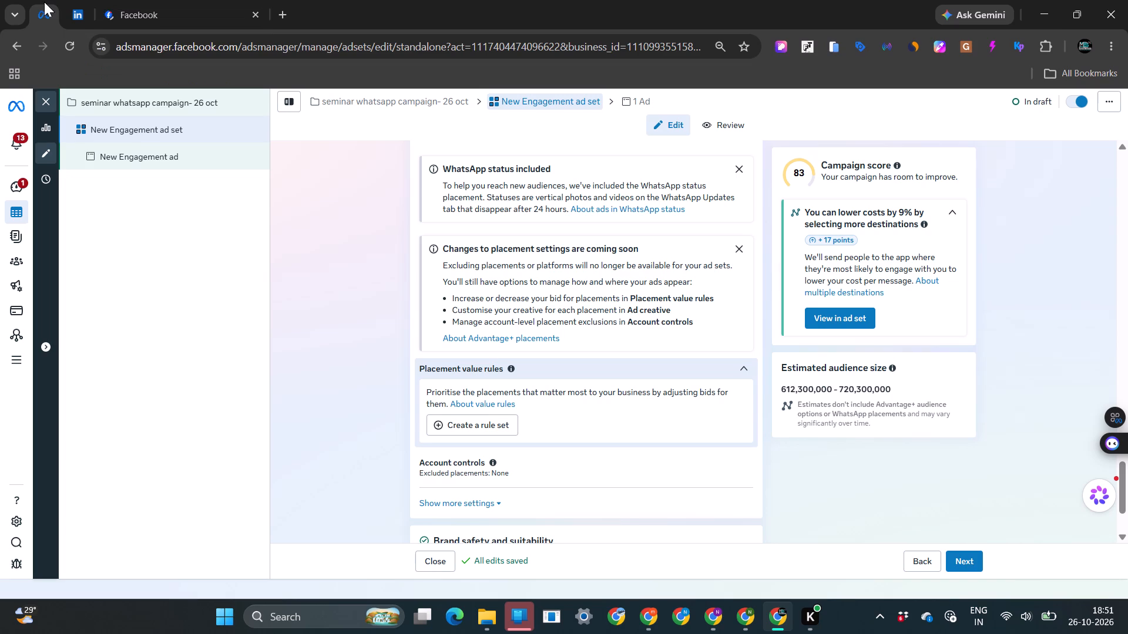
# Exclude Threads and Audience Network from the platforms in the ad set's placement settings.
pyautogui.scroll(-7, 404, 423)
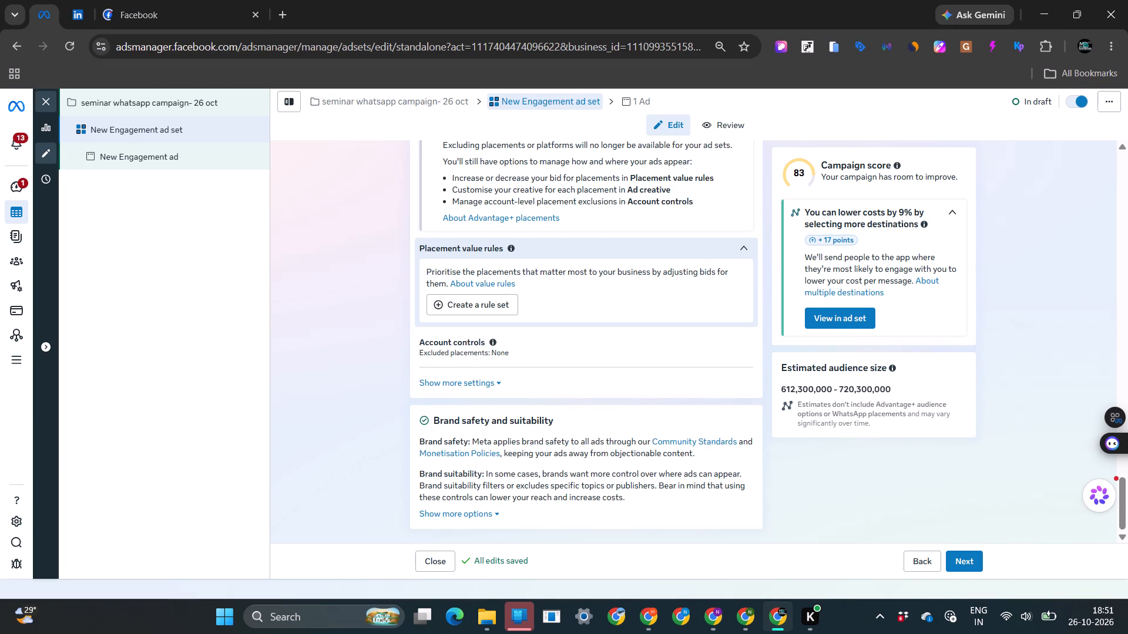
pyautogui.click(482, 350)
pyautogui.scroll(1, 536, 272)
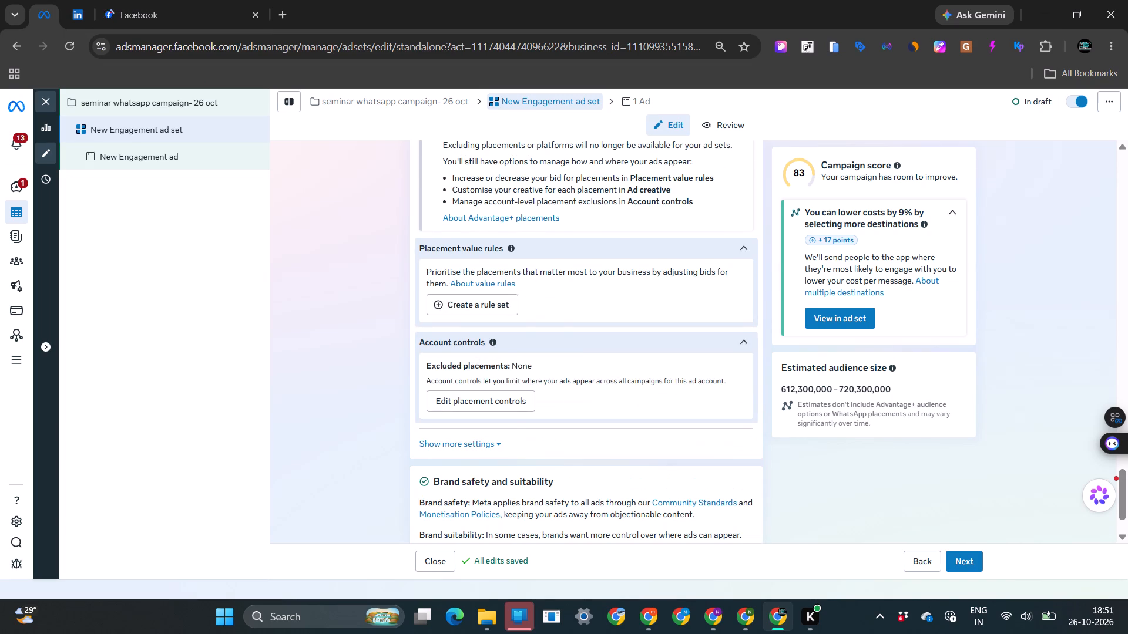
pyautogui.scroll(2, 536, 272)
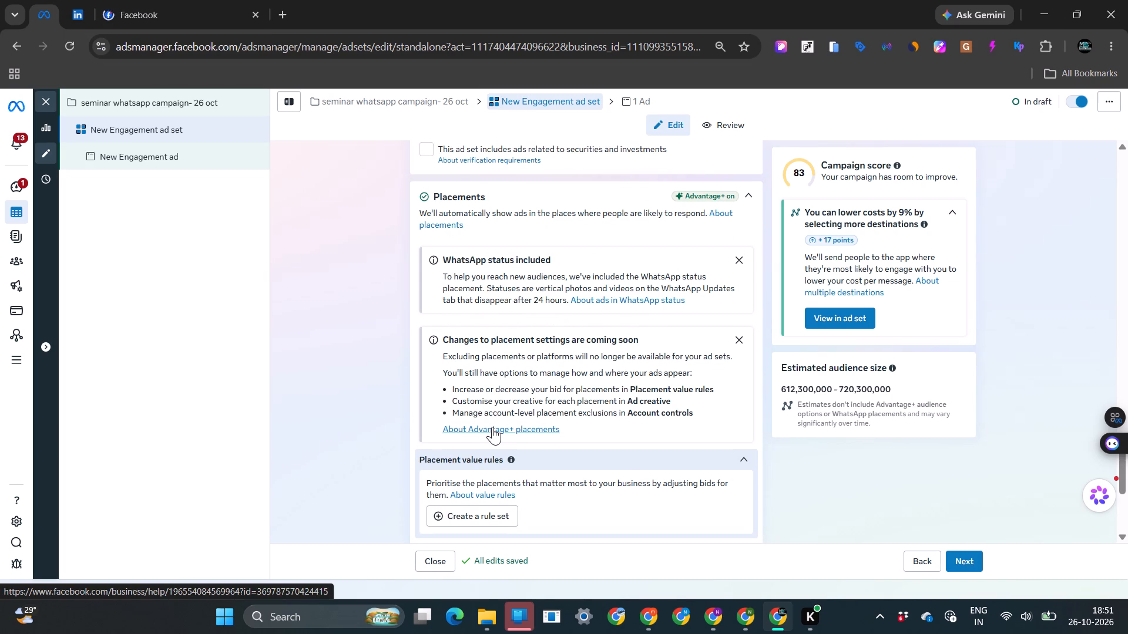
pyautogui.scroll(-1, 492, 427)
pyautogui.scroll(-3, 486, 498)
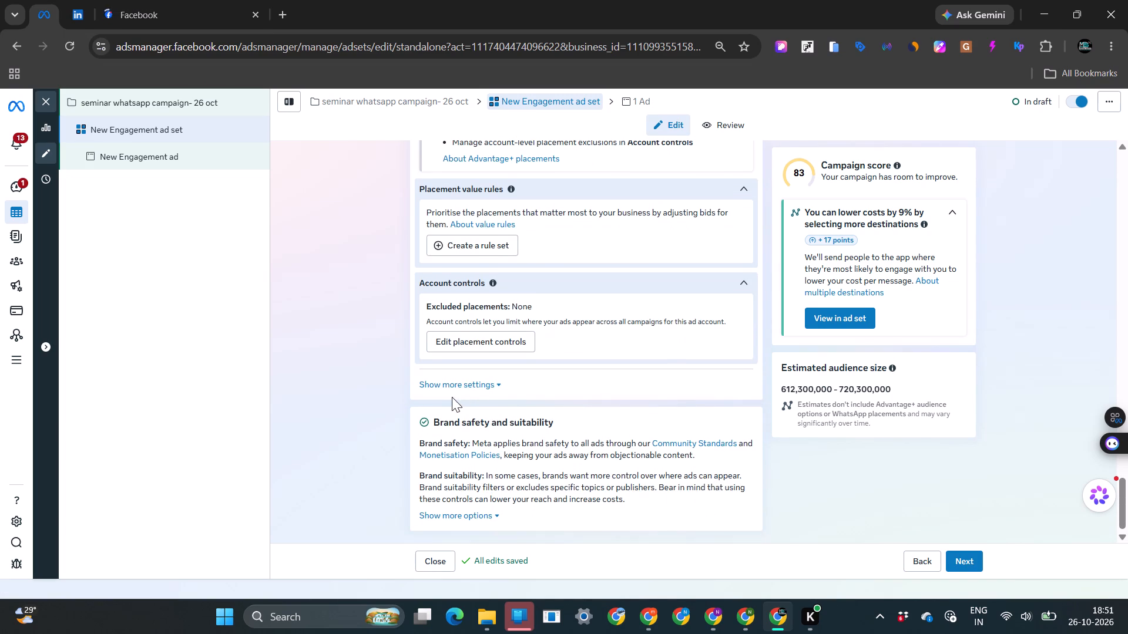
pyautogui.click(455, 386)
pyautogui.scroll(-2, 455, 386)
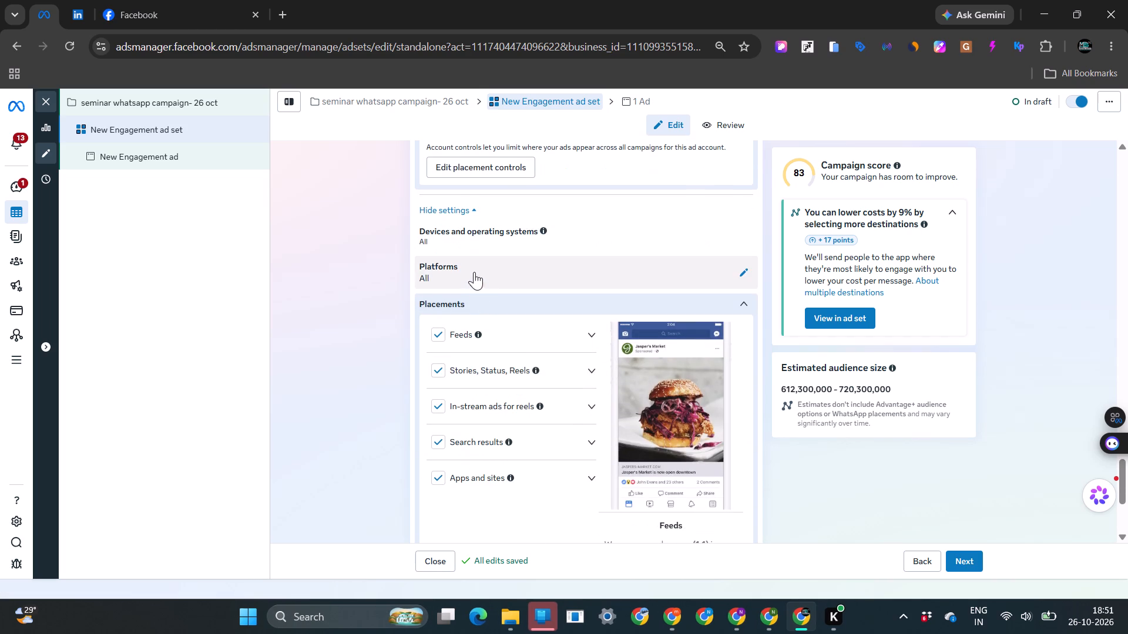
pyautogui.click(474, 270)
pyautogui.click(532, 319)
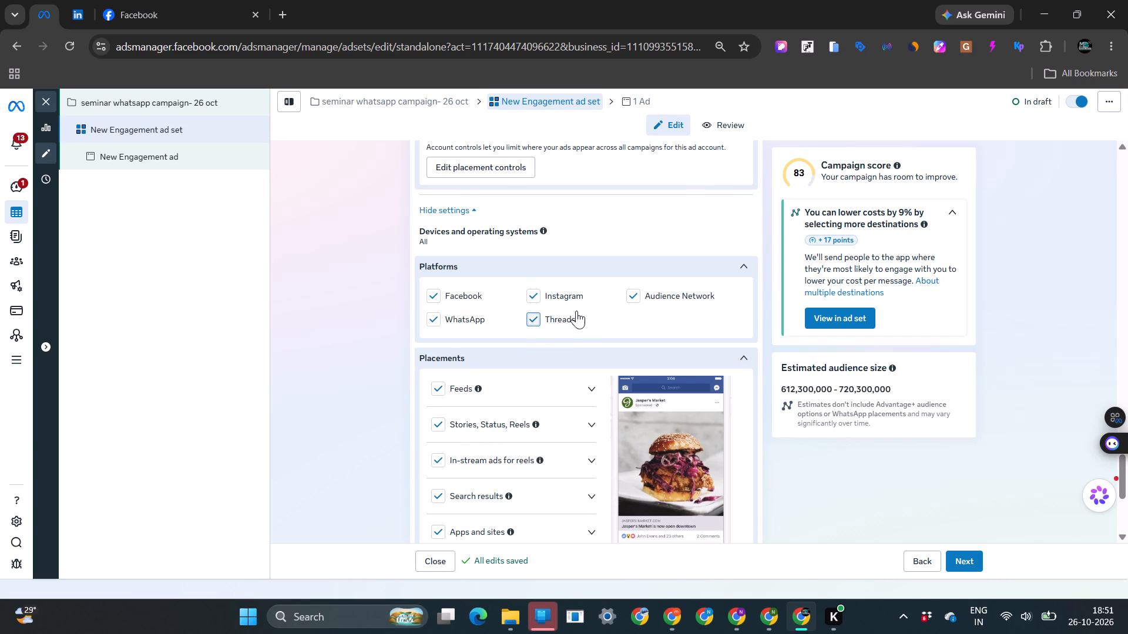
pyautogui.click(630, 291)
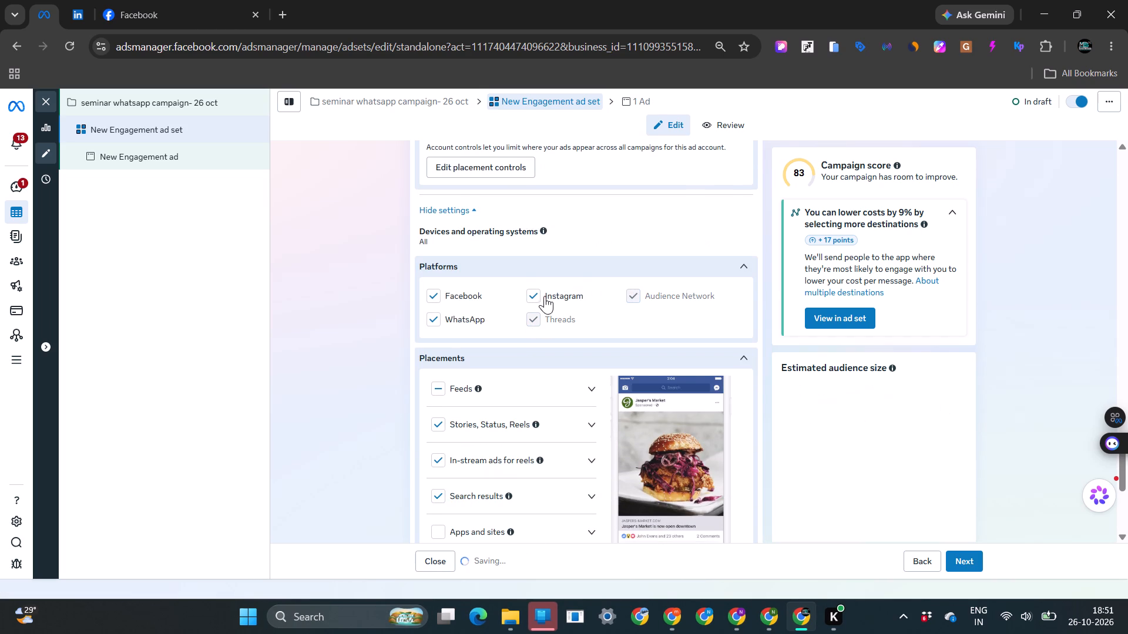
# Change the ad set's audience setup to "Reach a limited audience" by further limiting the audience.
pyautogui.scroll(7, 348, 300)
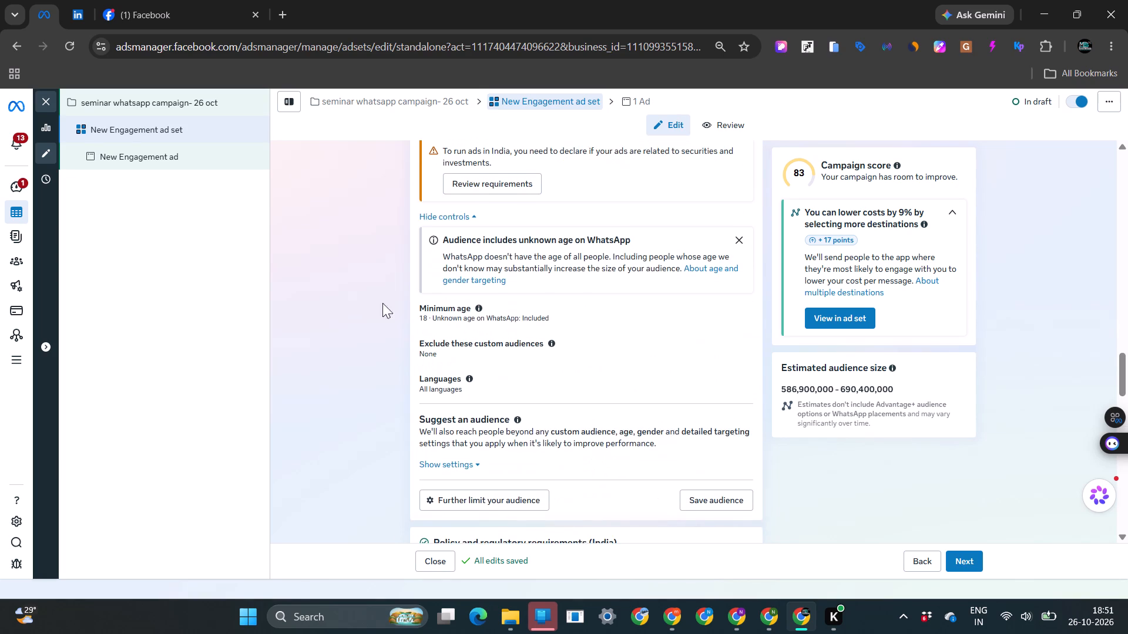
pyautogui.scroll(-1, 435, 503)
pyautogui.click(506, 461)
pyautogui.click(511, 334)
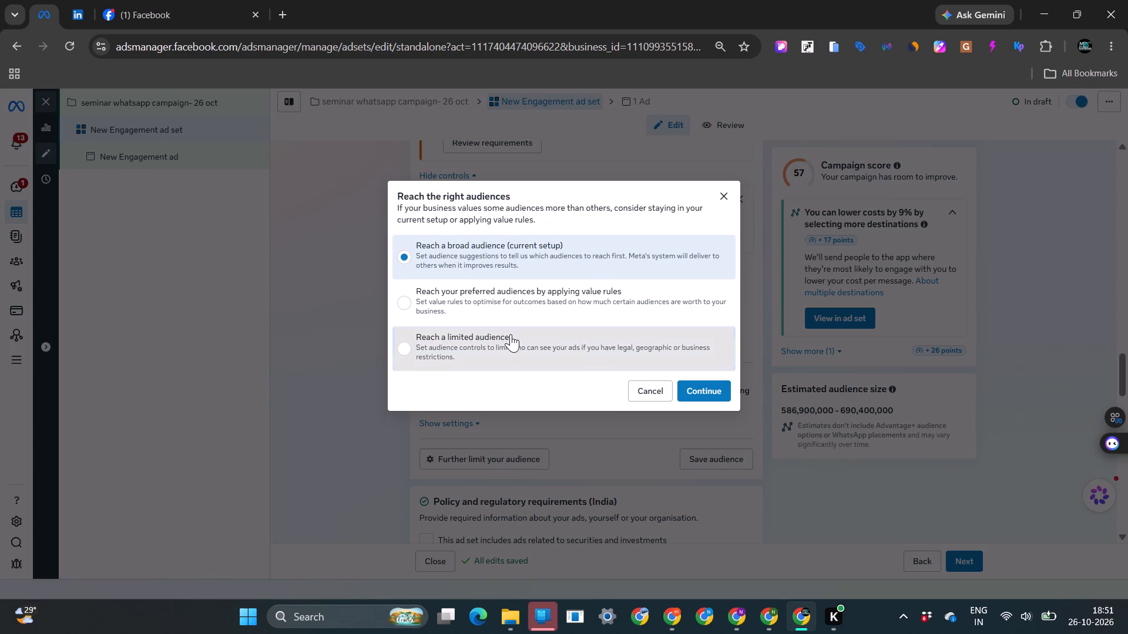
pyautogui.click(697, 389)
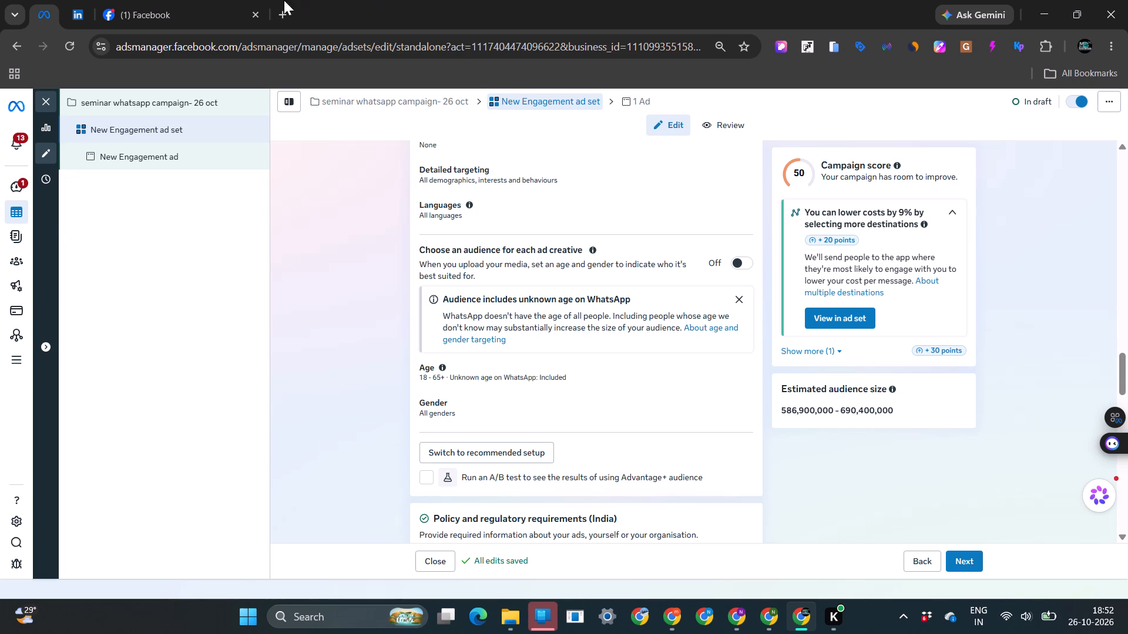
# Switch to the Facebook settings tab and open the list of Pages managed by the profile.
pyautogui.click(220, 0)
pyautogui.scroll(-3, 248, 316)
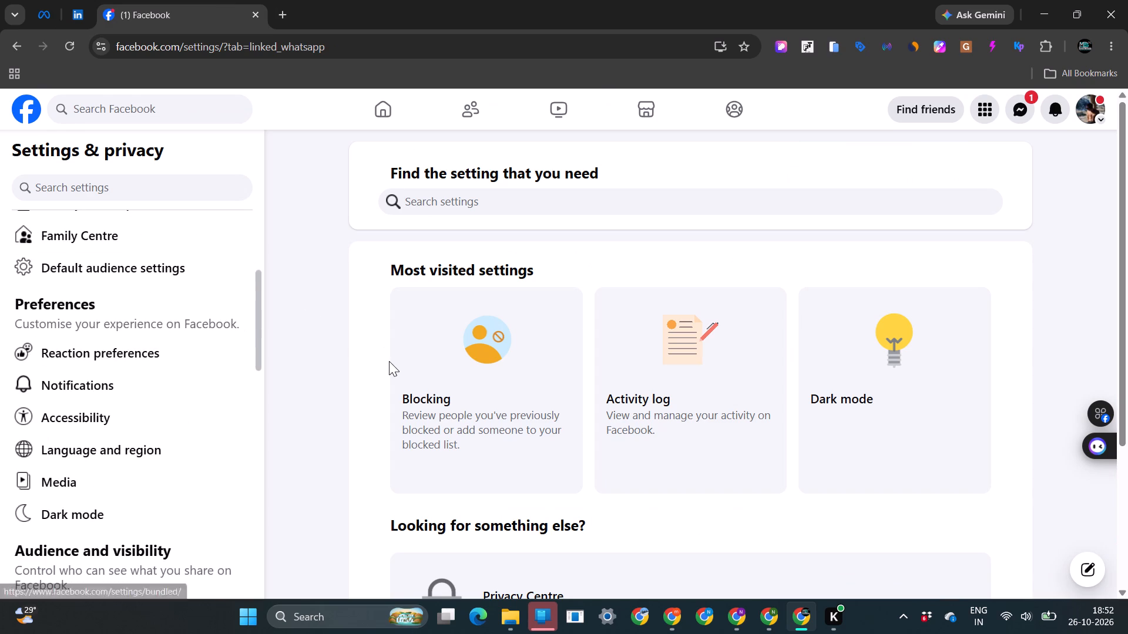
pyautogui.scroll(-4, 151, 375)
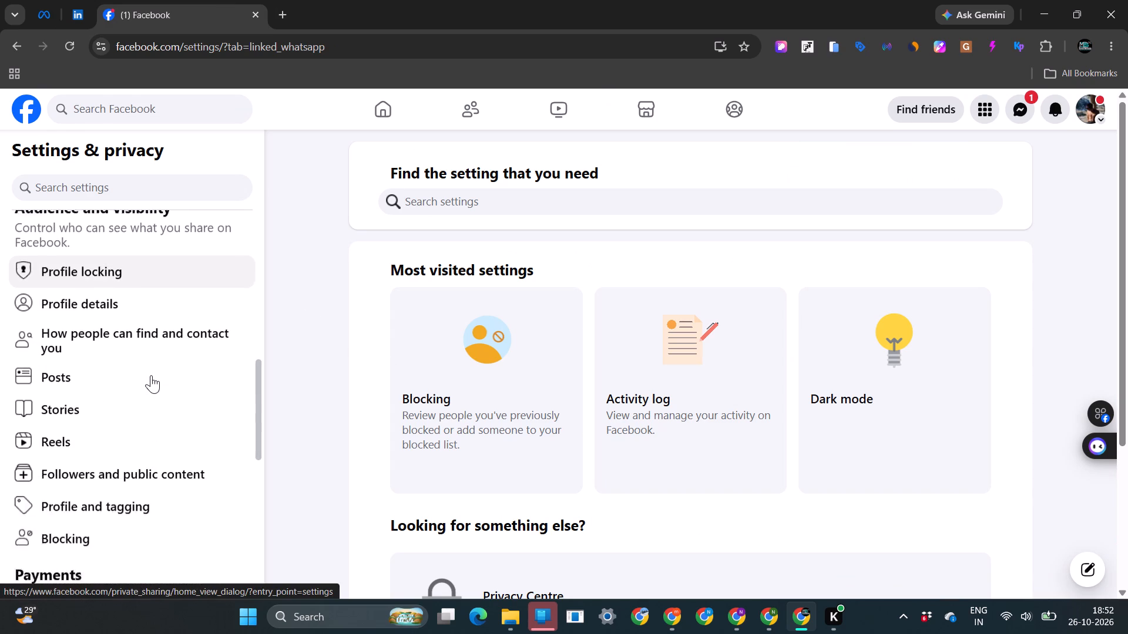
pyautogui.scroll(-1, 151, 375)
pyautogui.scroll(5, 151, 375)
pyautogui.click(1093, 112)
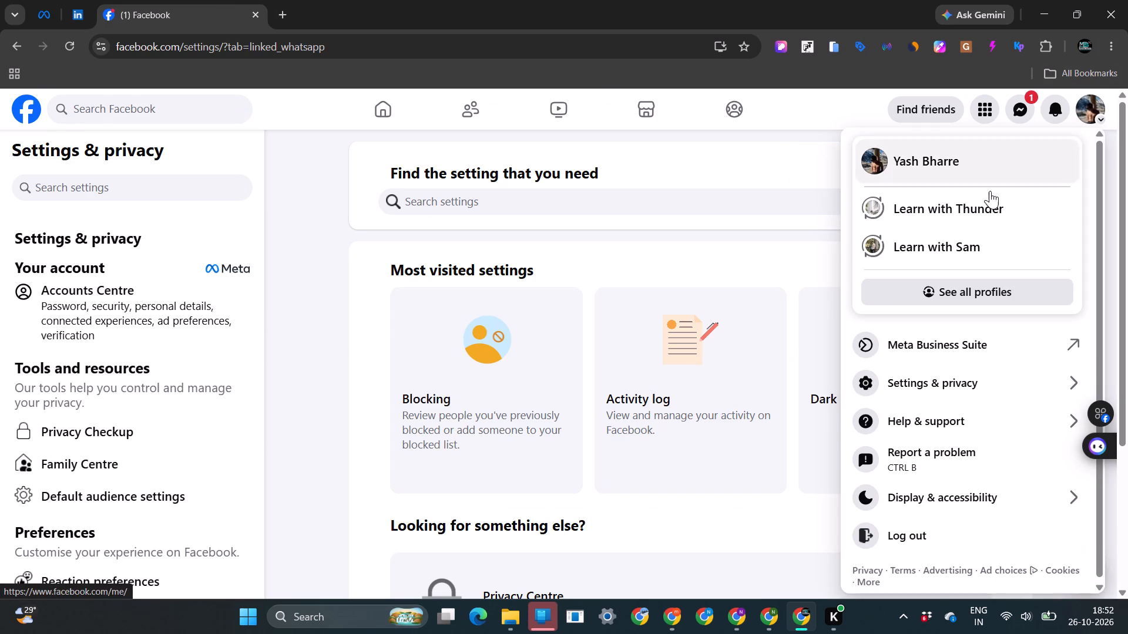
pyautogui.click(952, 303)
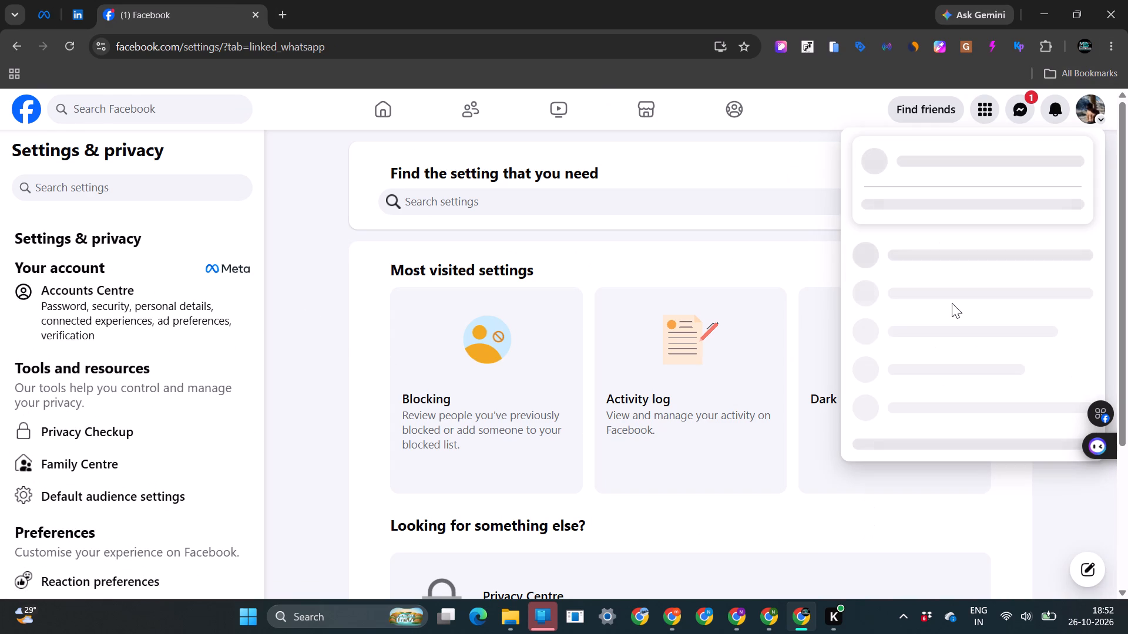
pyautogui.click(983, 113)
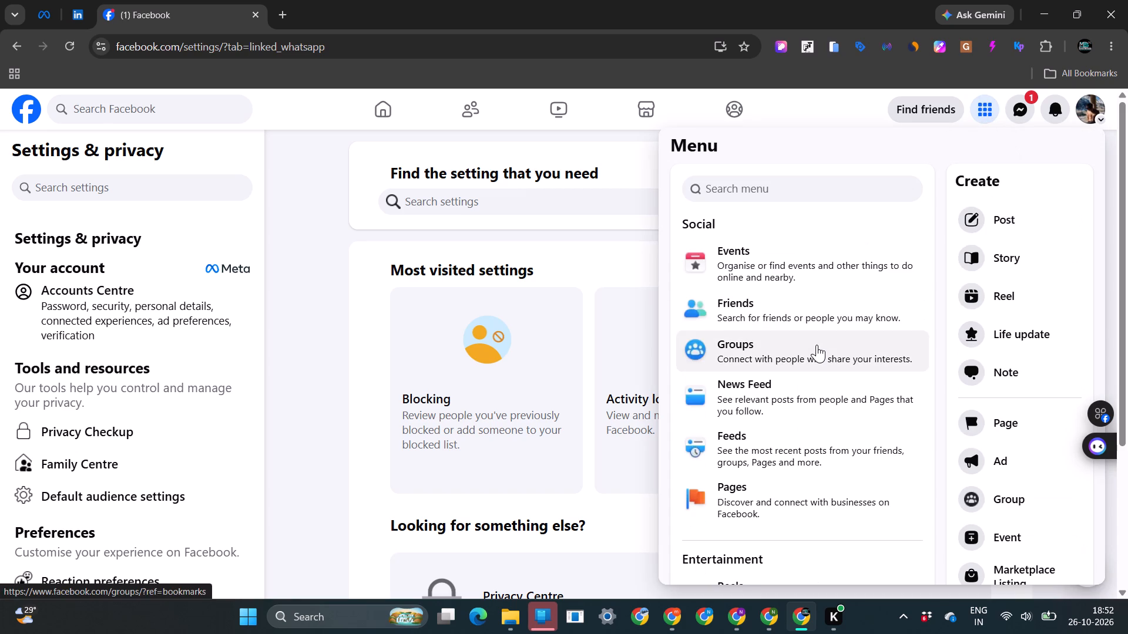
pyautogui.scroll(-2, 787, 475)
pyautogui.click(758, 327)
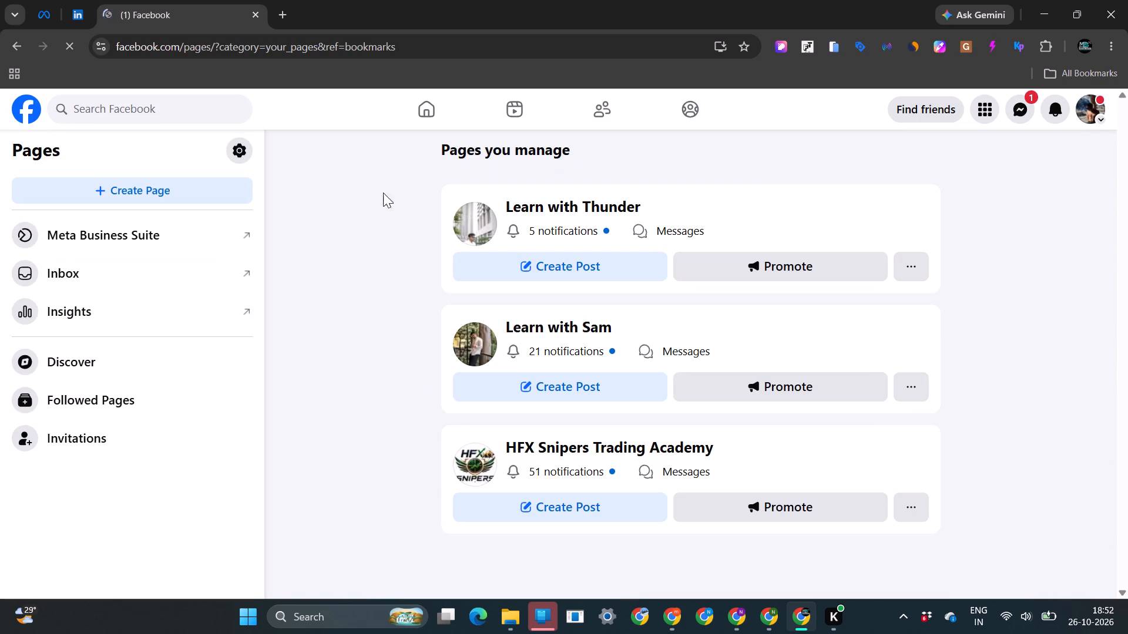
# Start creating a new Page, choosing the Public Page option.
pyautogui.click(194, 185)
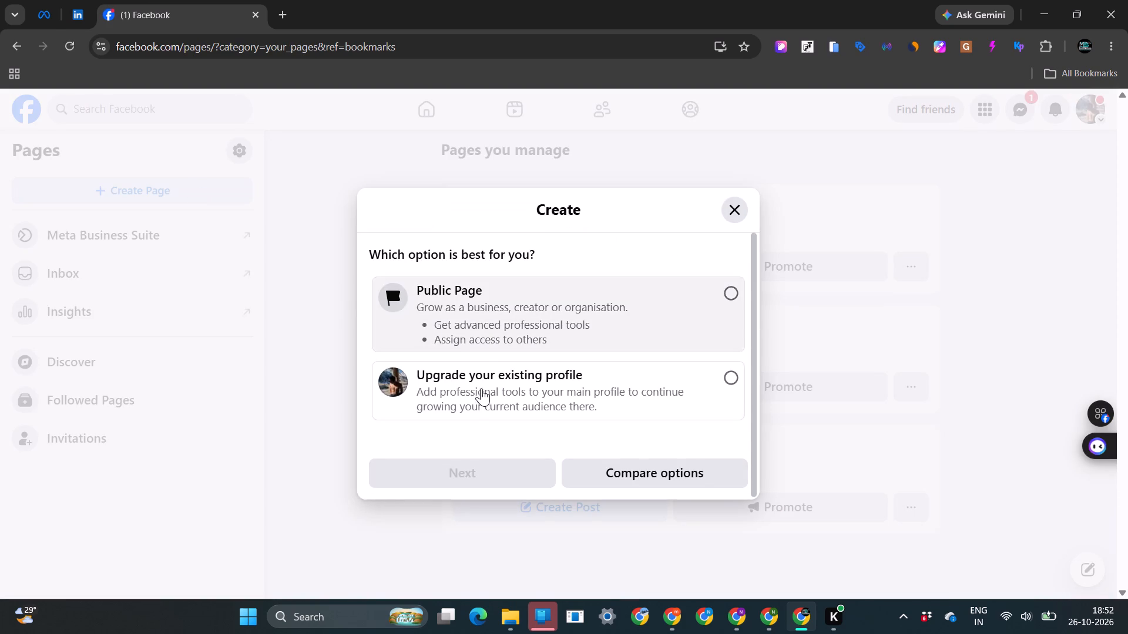
pyautogui.click(481, 390)
pyautogui.click(512, 319)
pyautogui.click(474, 472)
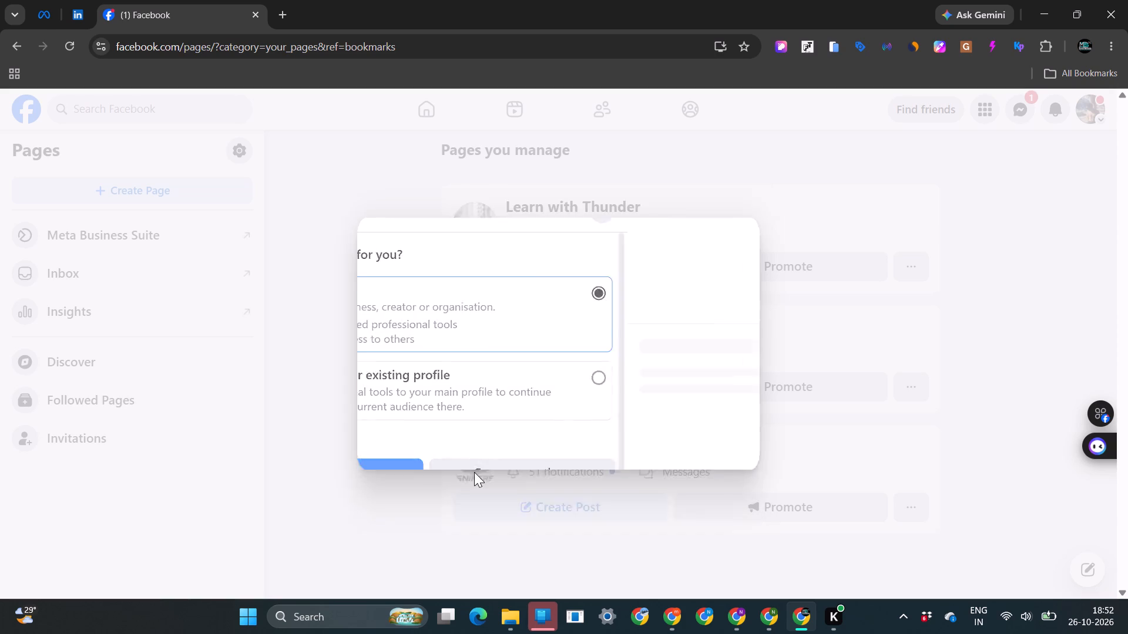
pyautogui.click(533, 531)
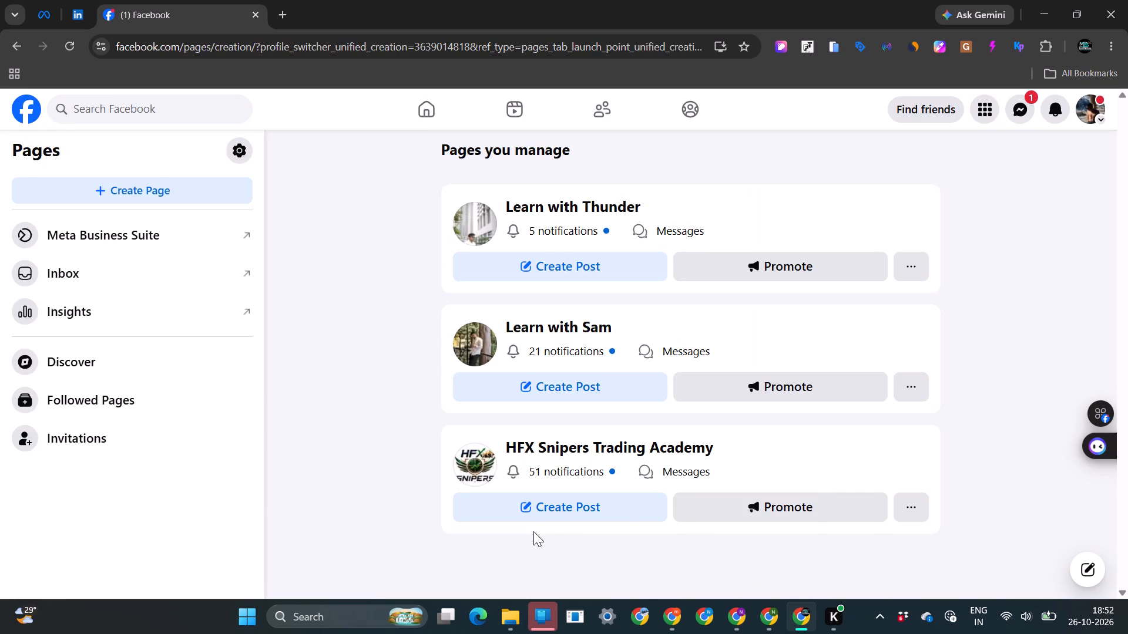
# Enter "Pavan Trading Official" as the new Page's name.
pyautogui.click(110, 262)
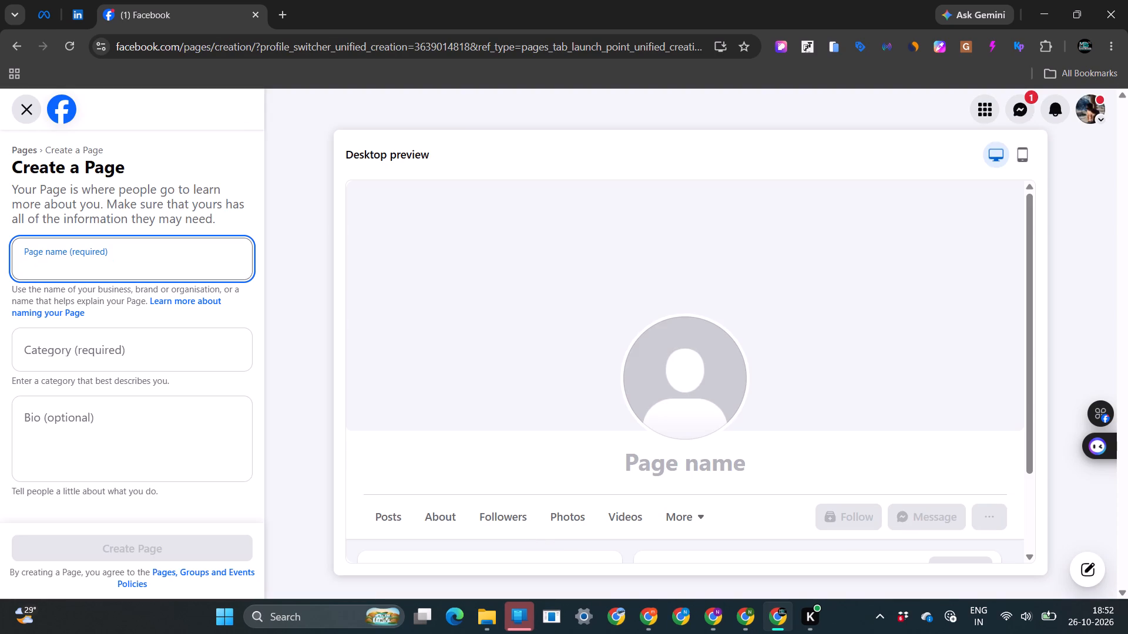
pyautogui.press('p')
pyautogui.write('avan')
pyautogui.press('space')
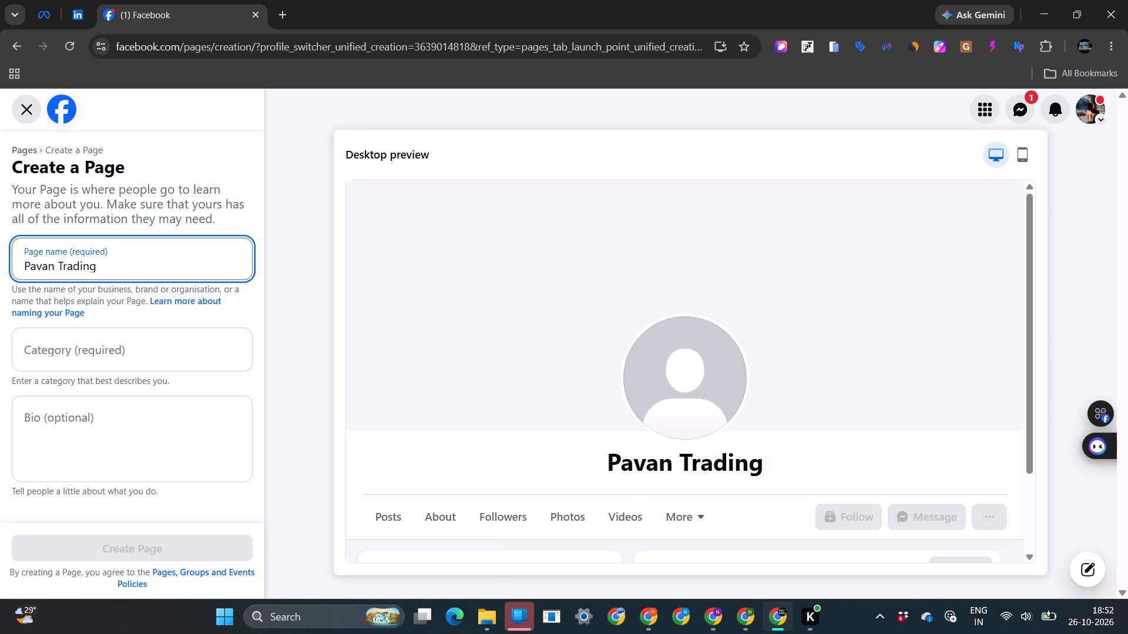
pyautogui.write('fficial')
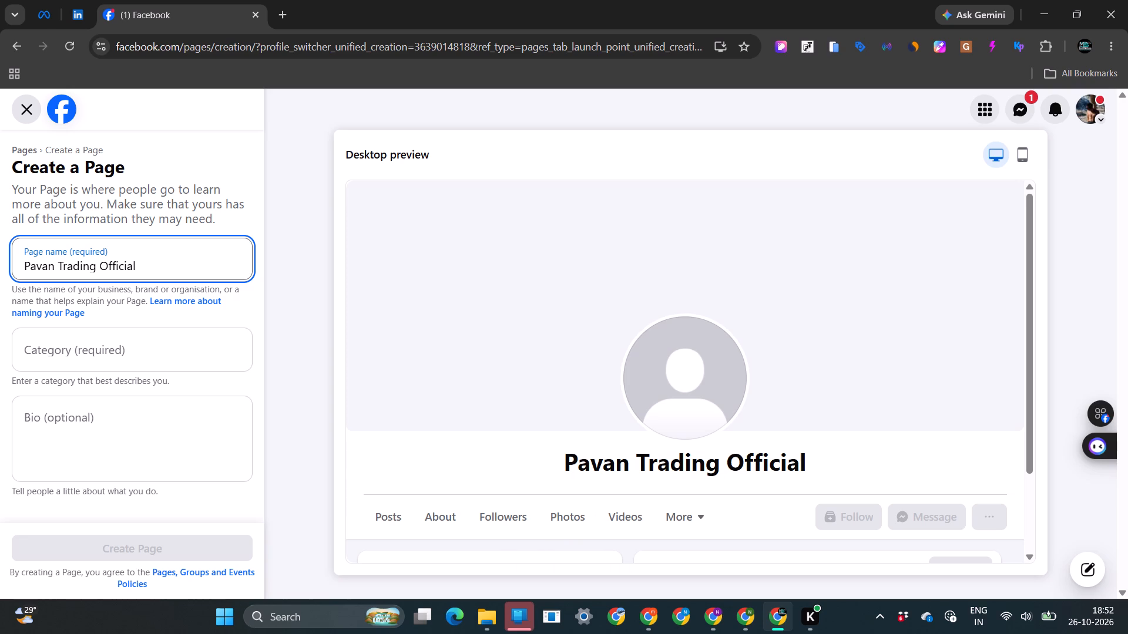
pyautogui.click(90, 353)
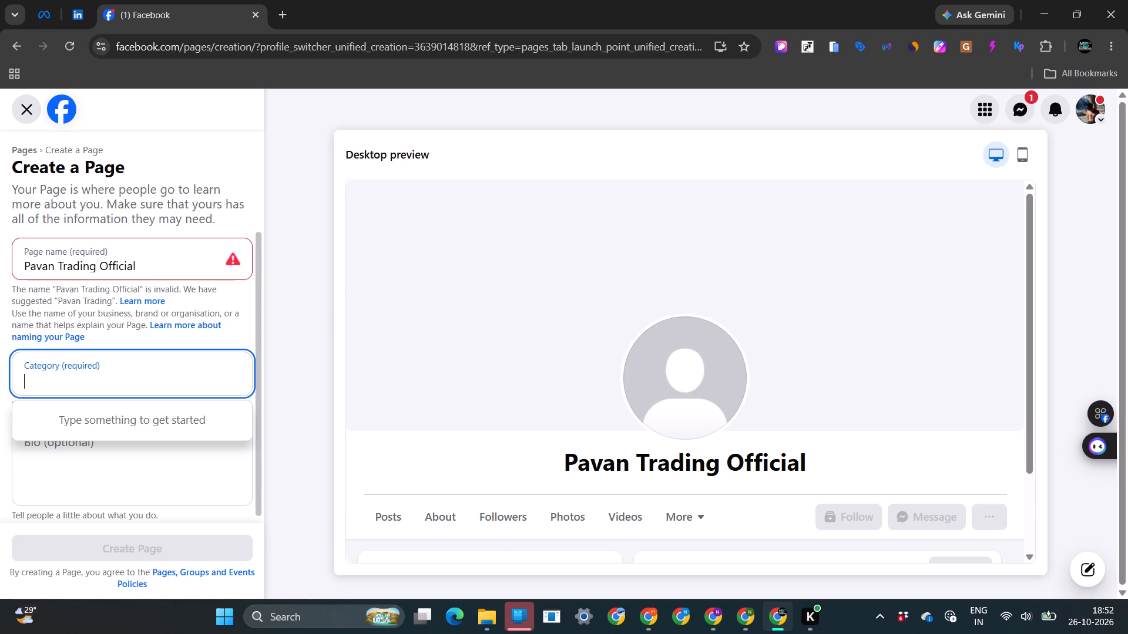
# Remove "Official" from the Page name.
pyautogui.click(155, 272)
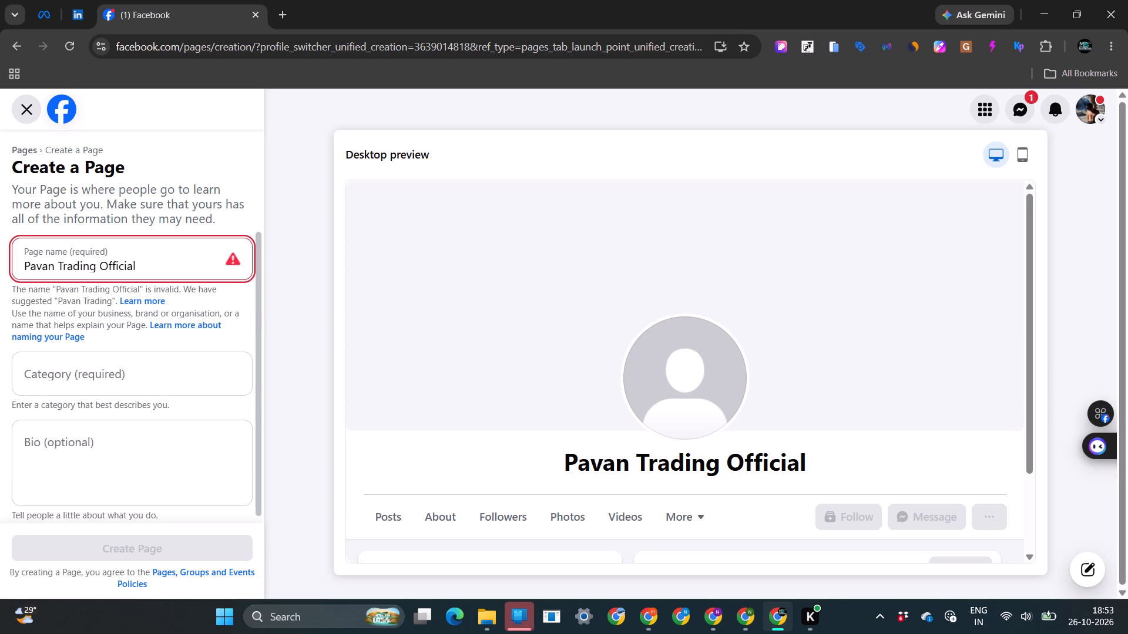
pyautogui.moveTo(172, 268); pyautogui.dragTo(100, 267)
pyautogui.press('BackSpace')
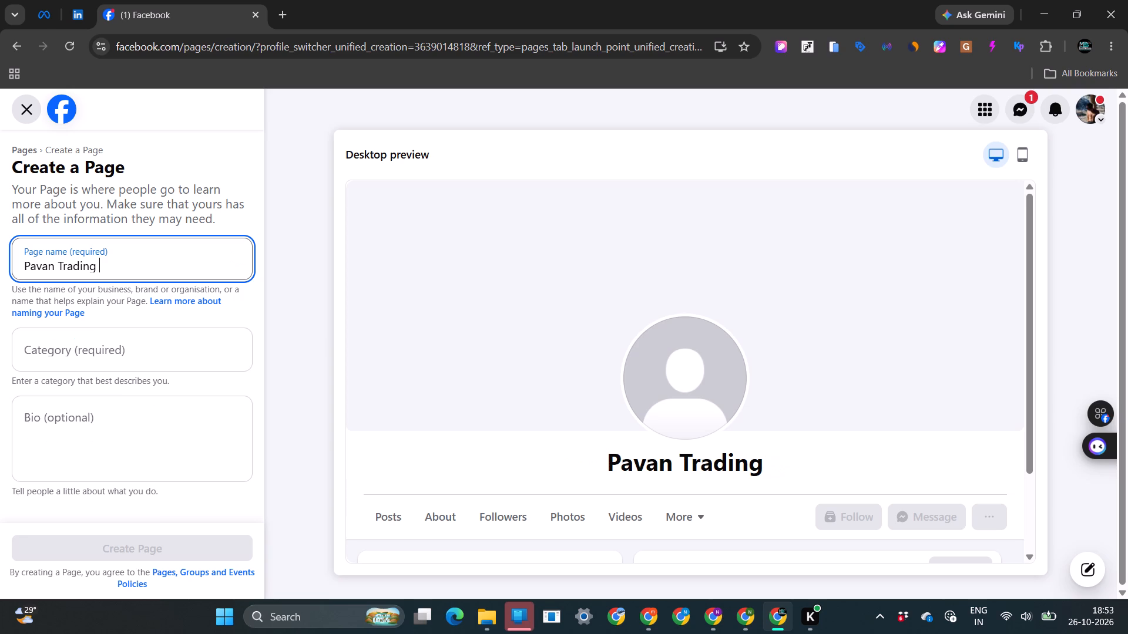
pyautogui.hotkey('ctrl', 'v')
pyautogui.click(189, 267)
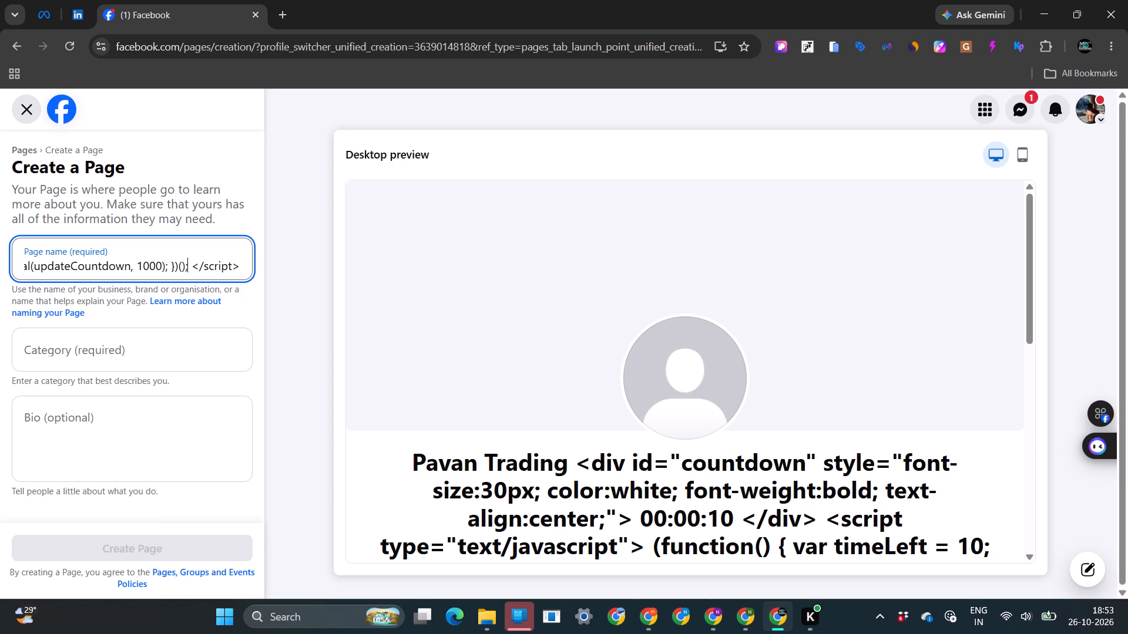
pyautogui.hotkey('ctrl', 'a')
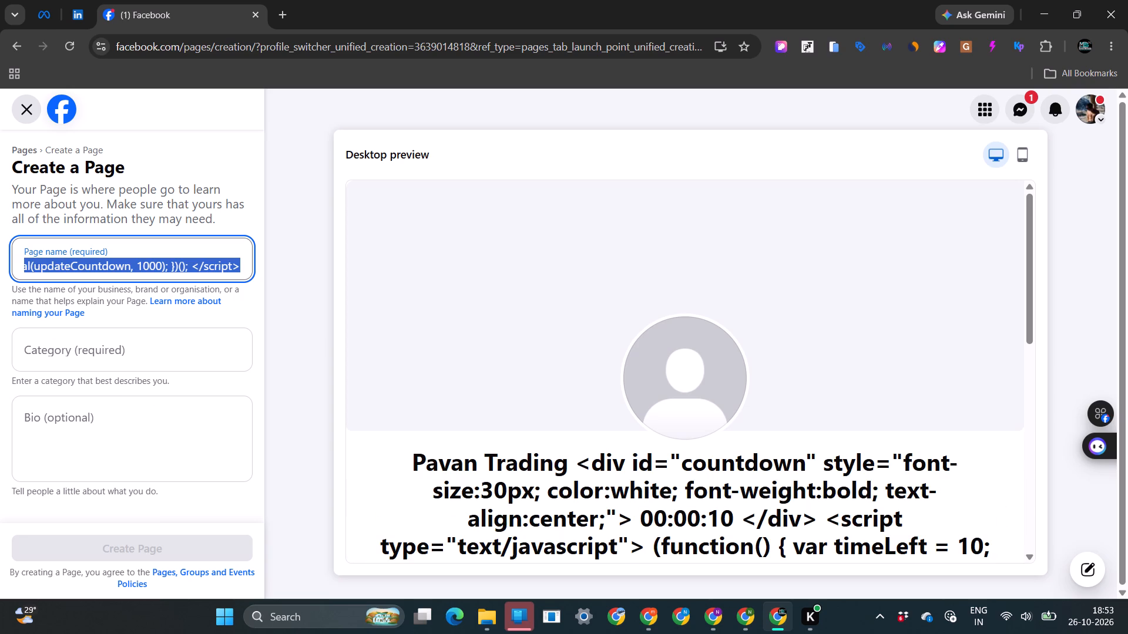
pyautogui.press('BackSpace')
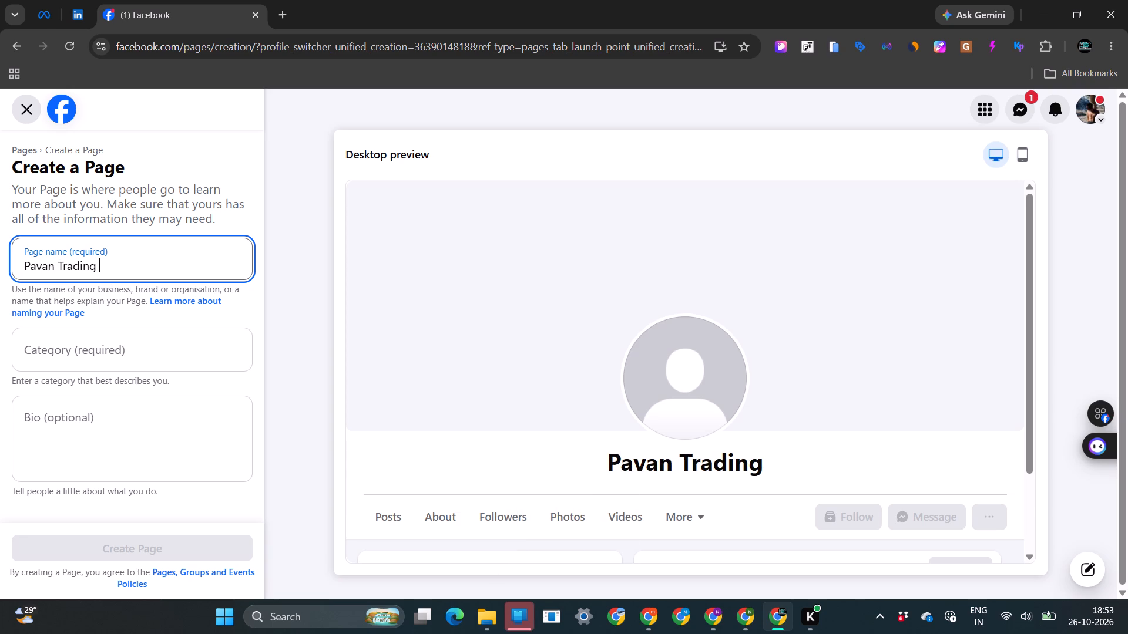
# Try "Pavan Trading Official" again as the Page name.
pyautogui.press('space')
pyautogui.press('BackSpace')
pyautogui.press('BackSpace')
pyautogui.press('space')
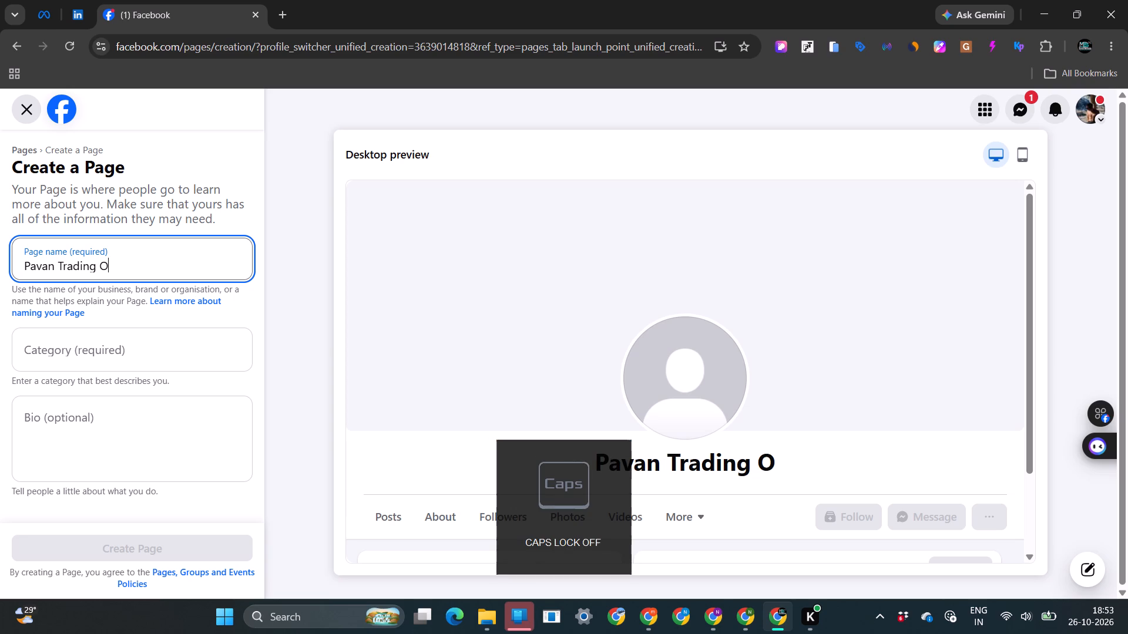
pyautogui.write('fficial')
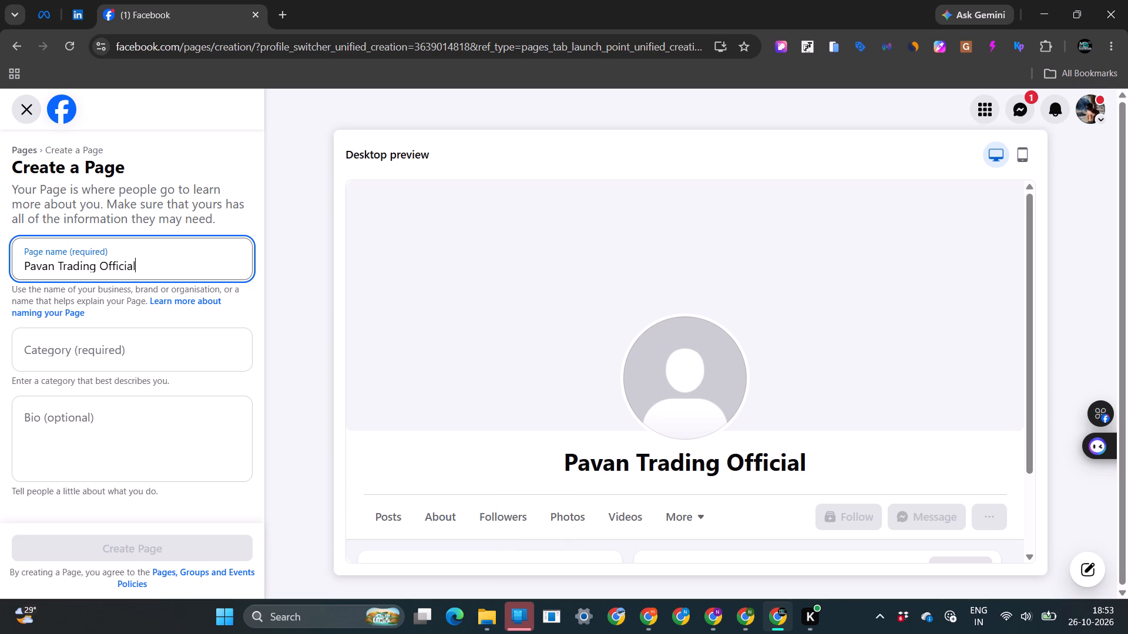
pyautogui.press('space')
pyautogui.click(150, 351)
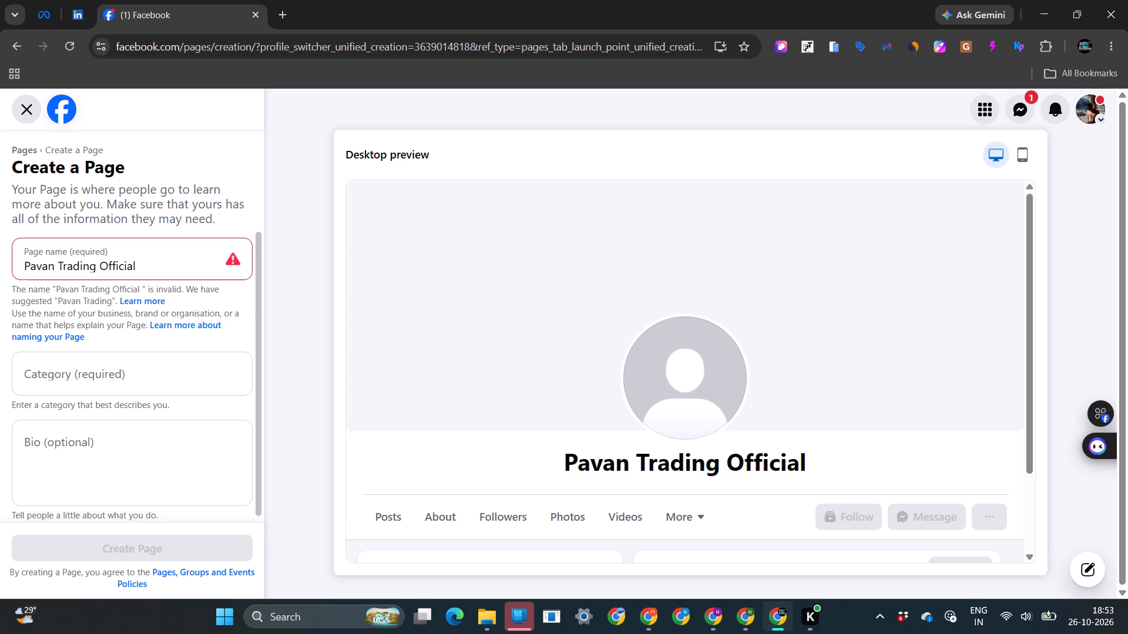
# Shorten the Page name to "Pavan Trading".
pyautogui.click(147, 270)
pyautogui.press('BackSpace')
pyautogui.press('BackSpace')
pyautogui.press('BackSpace')
pyautogui.press('BackSpace')
pyautogui.press('BackSpace')
pyautogui.press('BackSpace')
pyautogui.press('BackSpace')
pyautogui.press('BackSpace')
pyautogui.press('BackSpace')
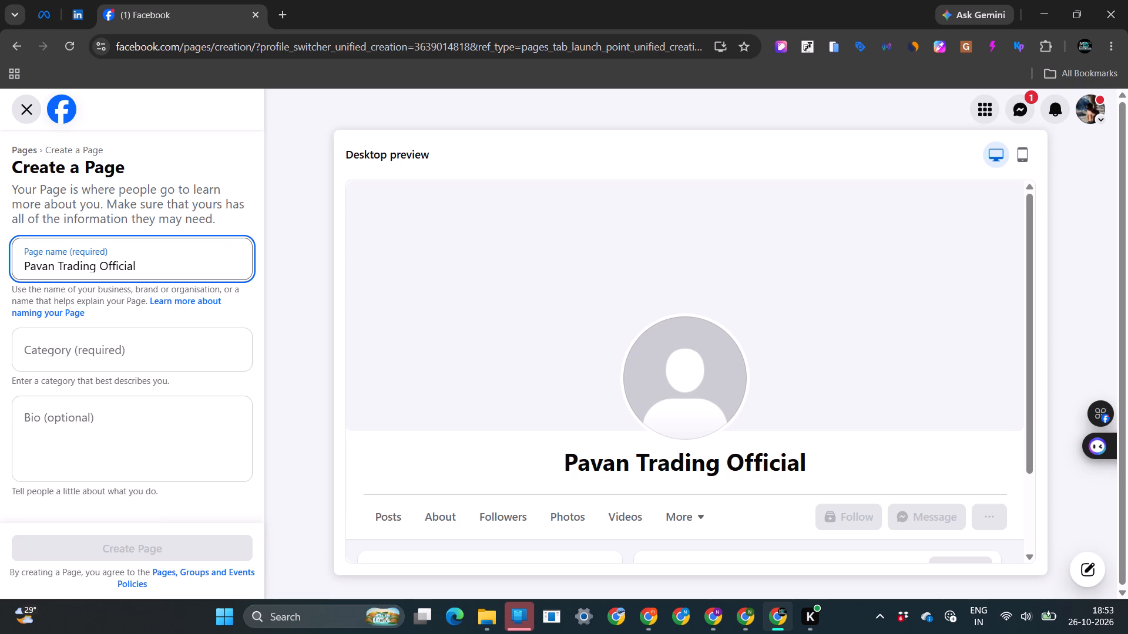
pyautogui.press('BackSpace')
# Search the Page categories for "educat" and set the category to Educational consultant.
pyautogui.click(84, 367)
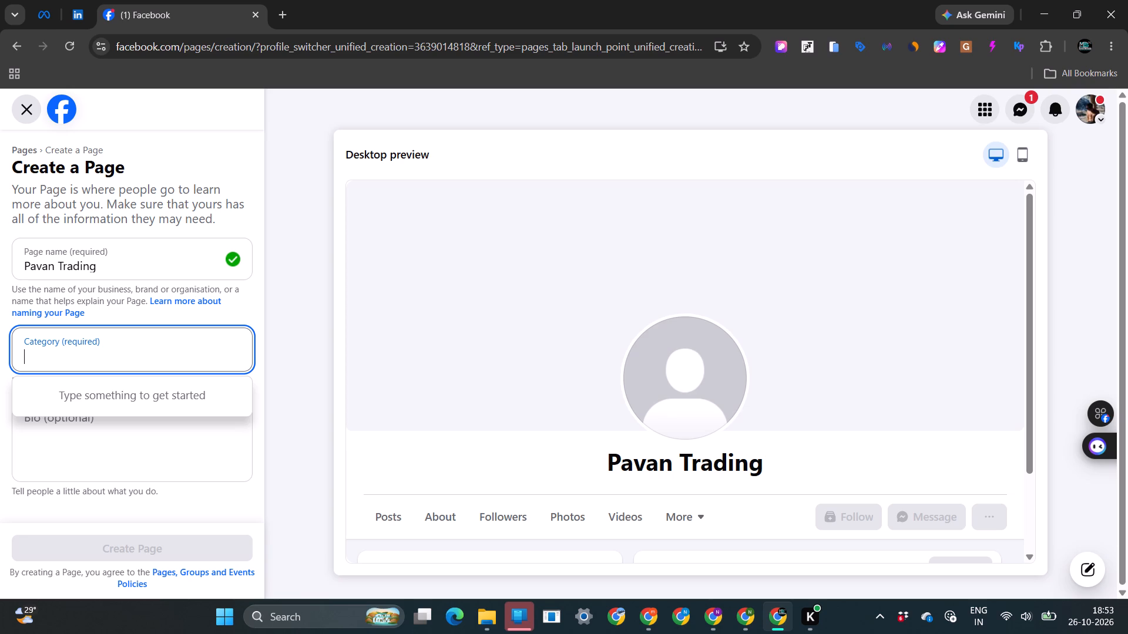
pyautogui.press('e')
pyautogui.press('BackSpace')
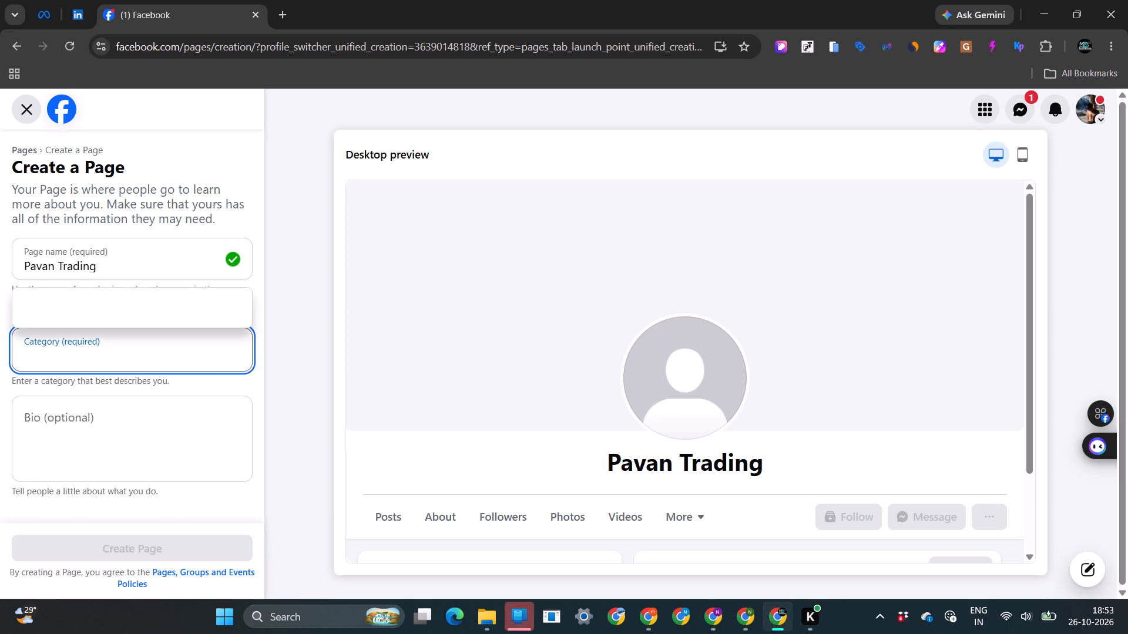
pyautogui.press('BackSpace')
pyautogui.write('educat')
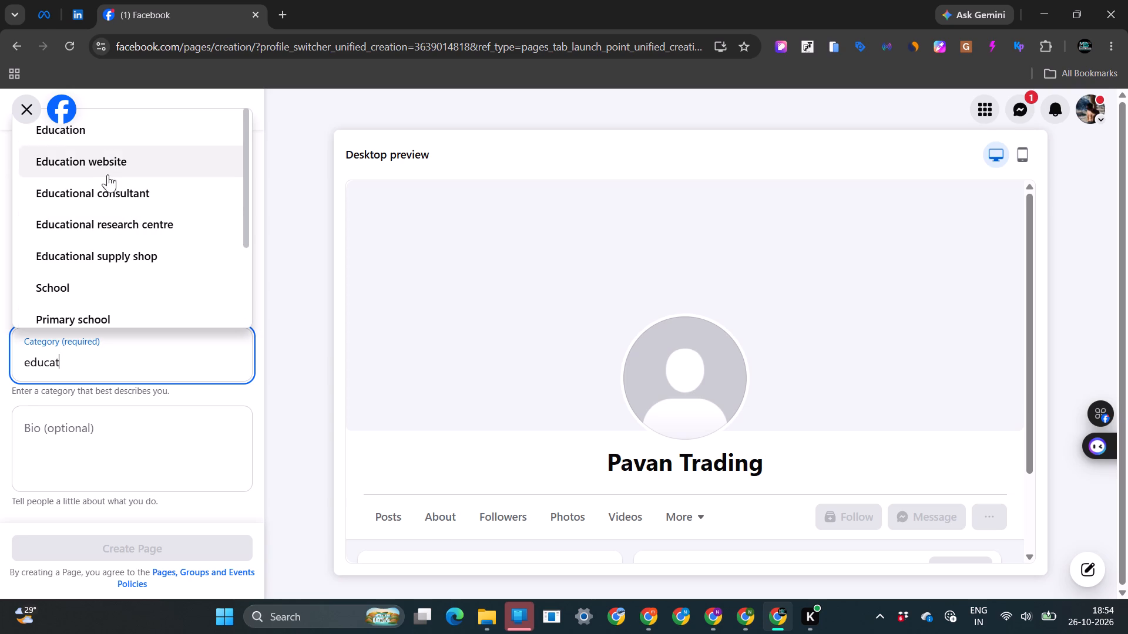
pyautogui.click(109, 194)
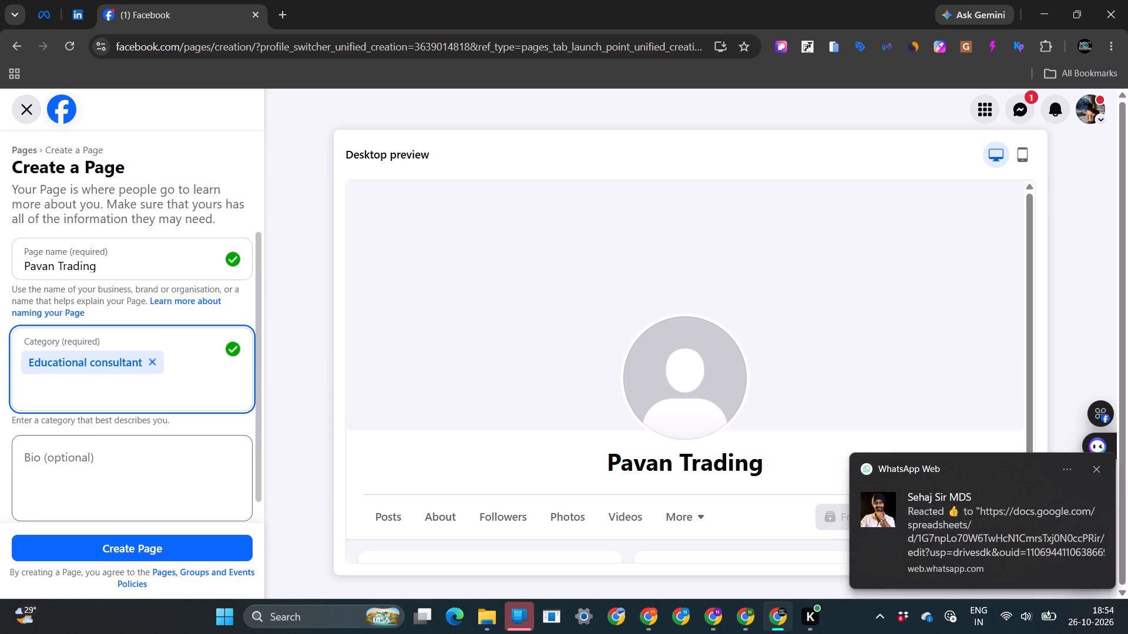
# Create the Pavan Trading Page, leaving the optional bio empty.
pyautogui.click(153, 473)
pyautogui.click(144, 551)
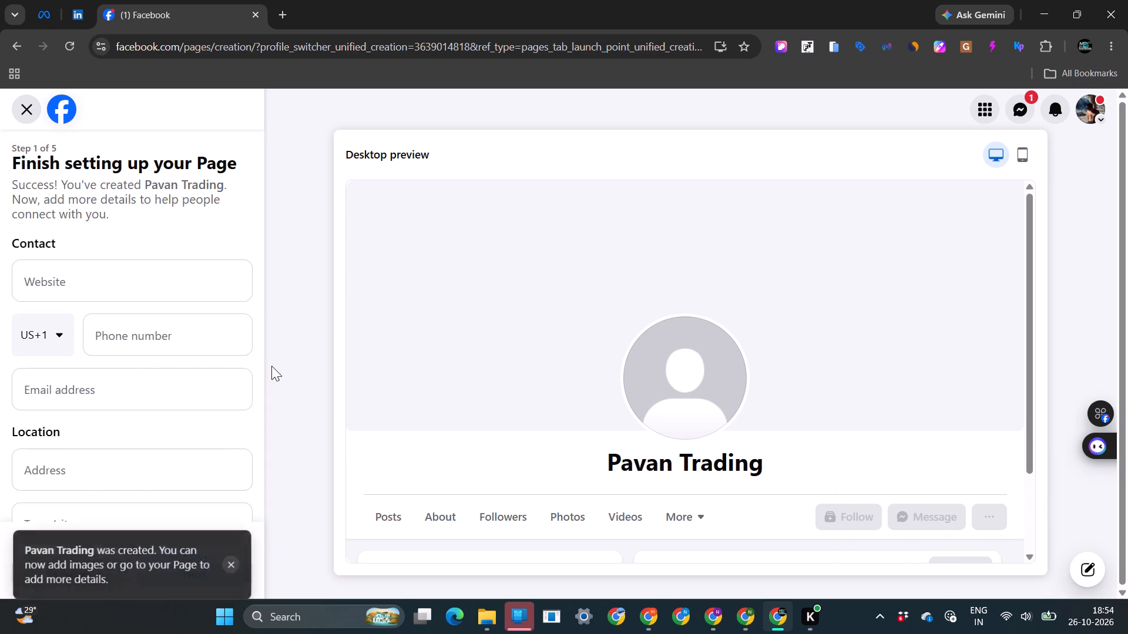
# Finish the five-step Page setup without adding contact details, pictures or a WhatsApp number, and dismiss the profile-switch notice.
pyautogui.click(113, 285)
pyautogui.scroll(-1, 84, 345)
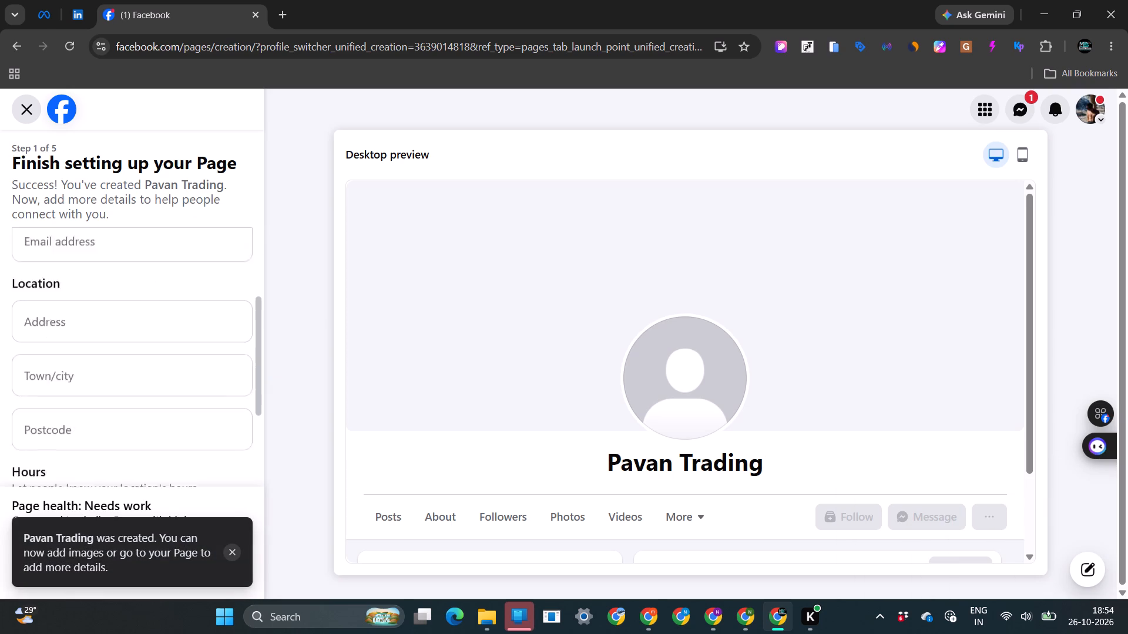
pyautogui.scroll(-1, 84, 345)
pyautogui.scroll(-1, 93, 438)
pyautogui.click(174, 566)
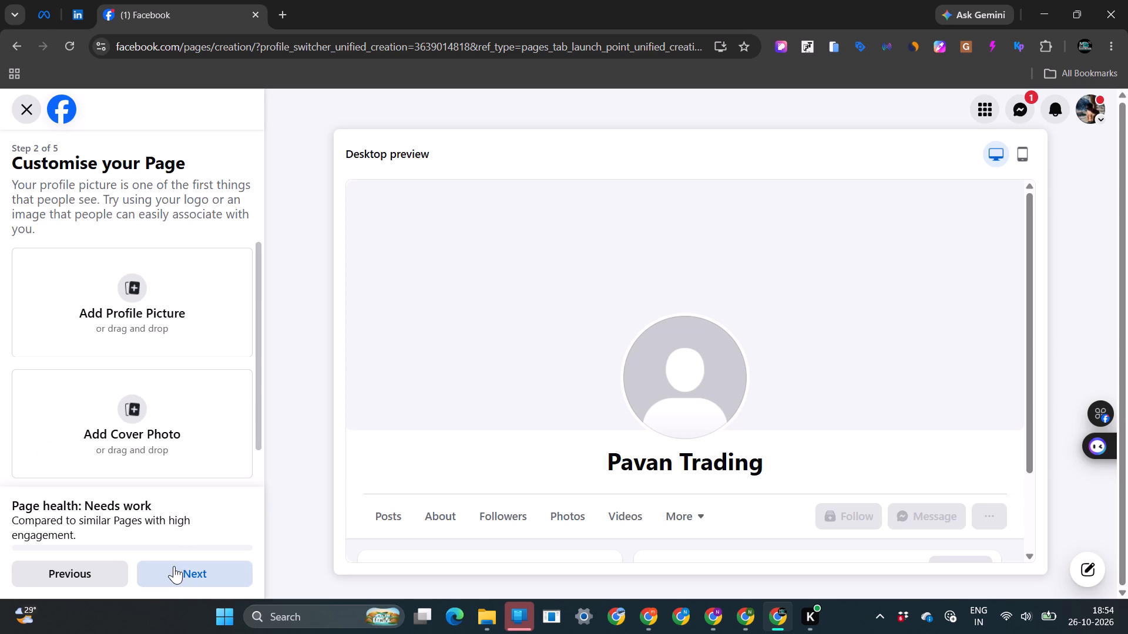
pyautogui.click(186, 564)
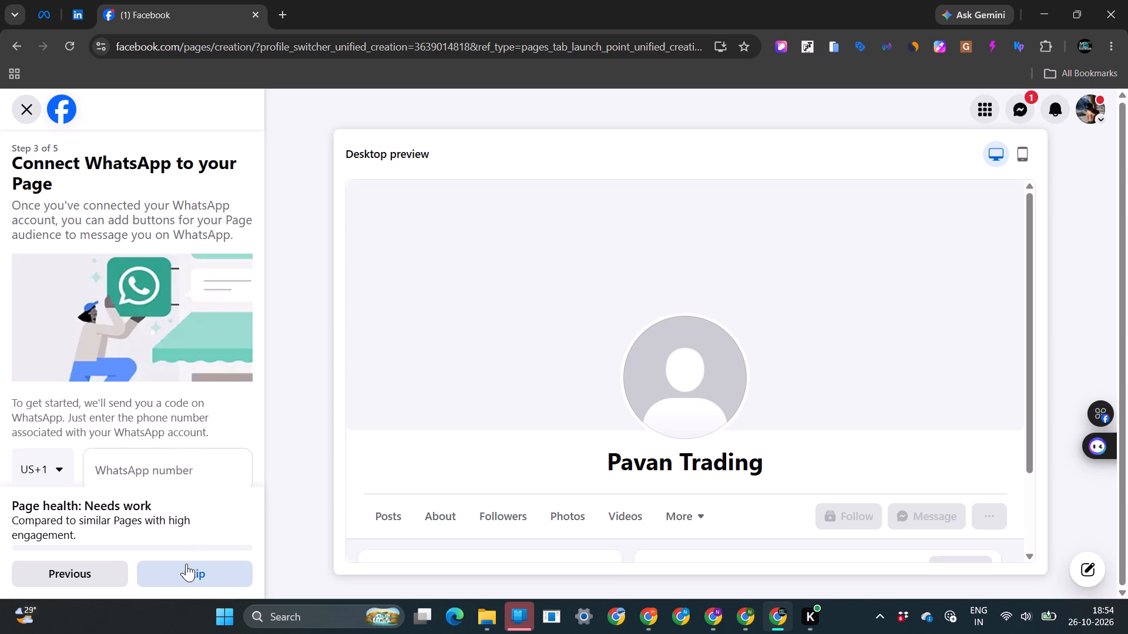
pyautogui.click(186, 564)
pyautogui.click(186, 564)
pyautogui.click(186, 564)
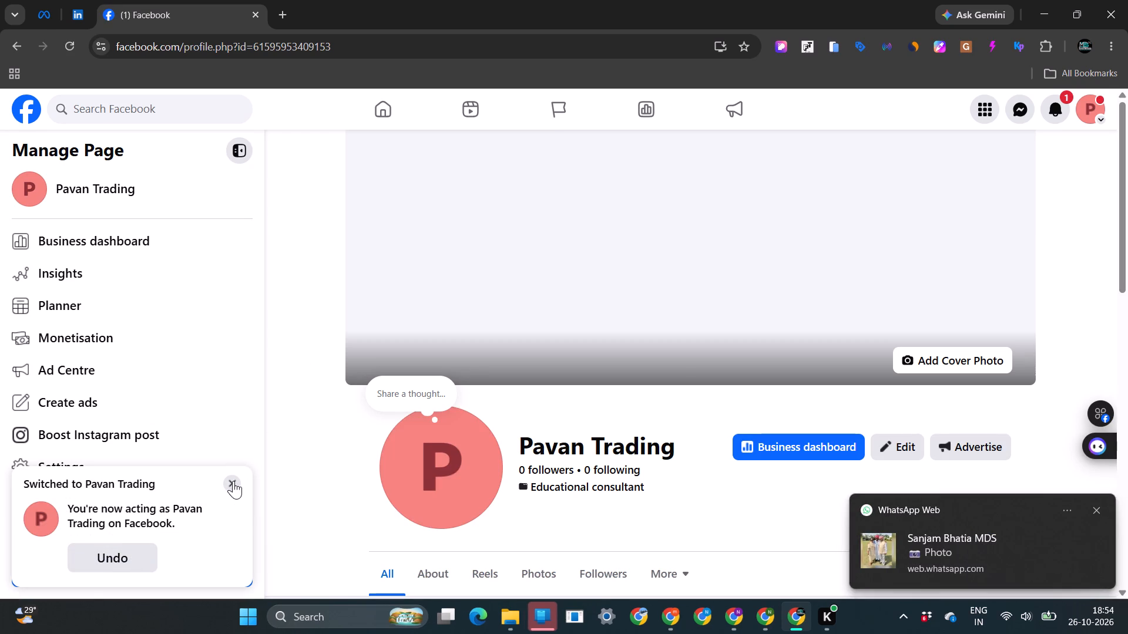
pyautogui.click(233, 481)
# Open the profile picture options on the Pavan Trading Page.
pyautogui.click(479, 469)
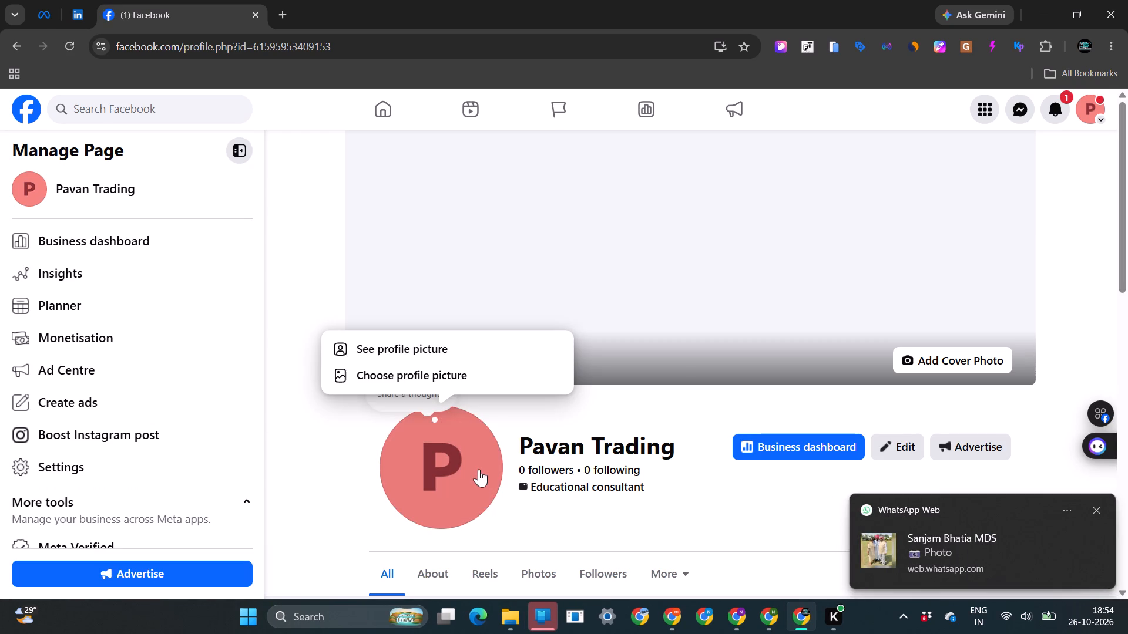
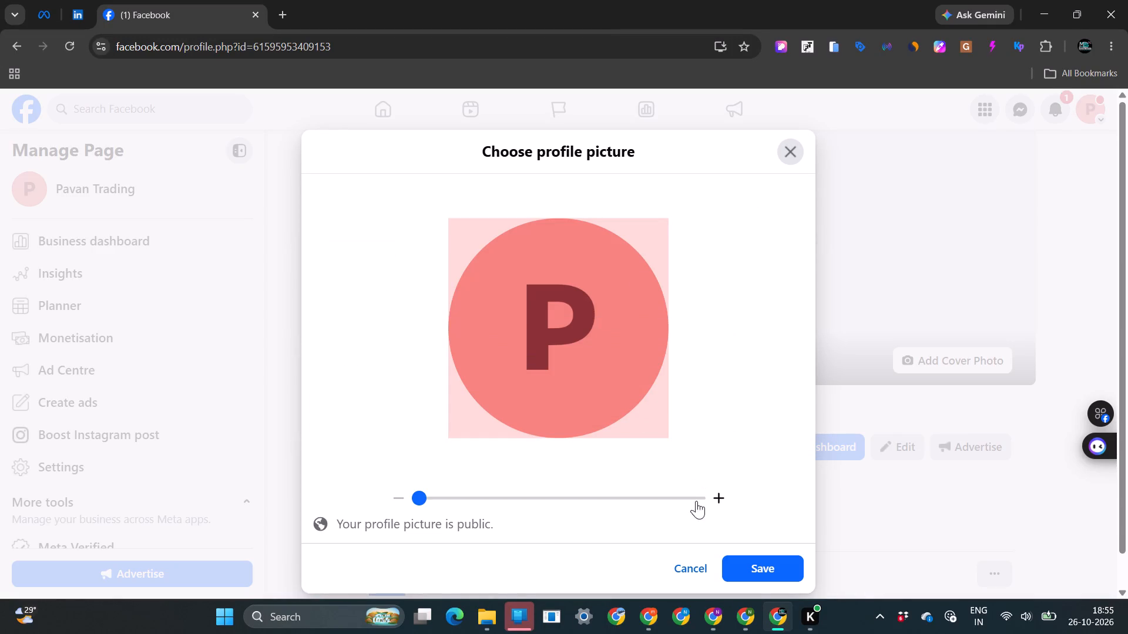
# Replace the chosen letter P profile picture with the downloaded photo "WhatsApp Image 2026-10-26 at 6.54.27 PM".
pyautogui.click(684, 559)
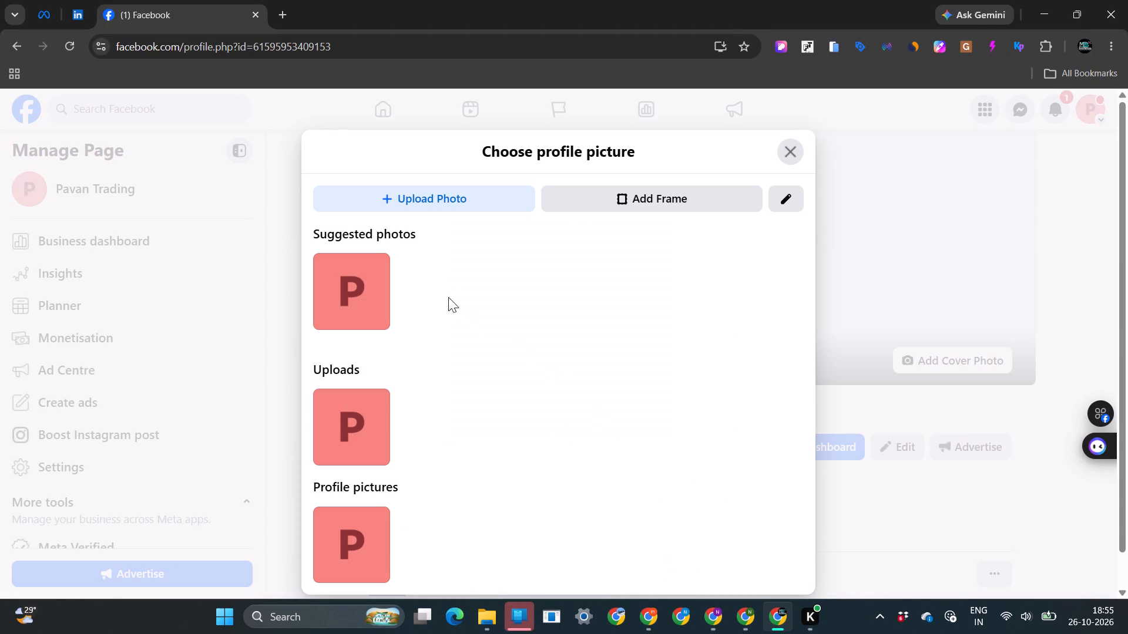
pyautogui.click(444, 187)
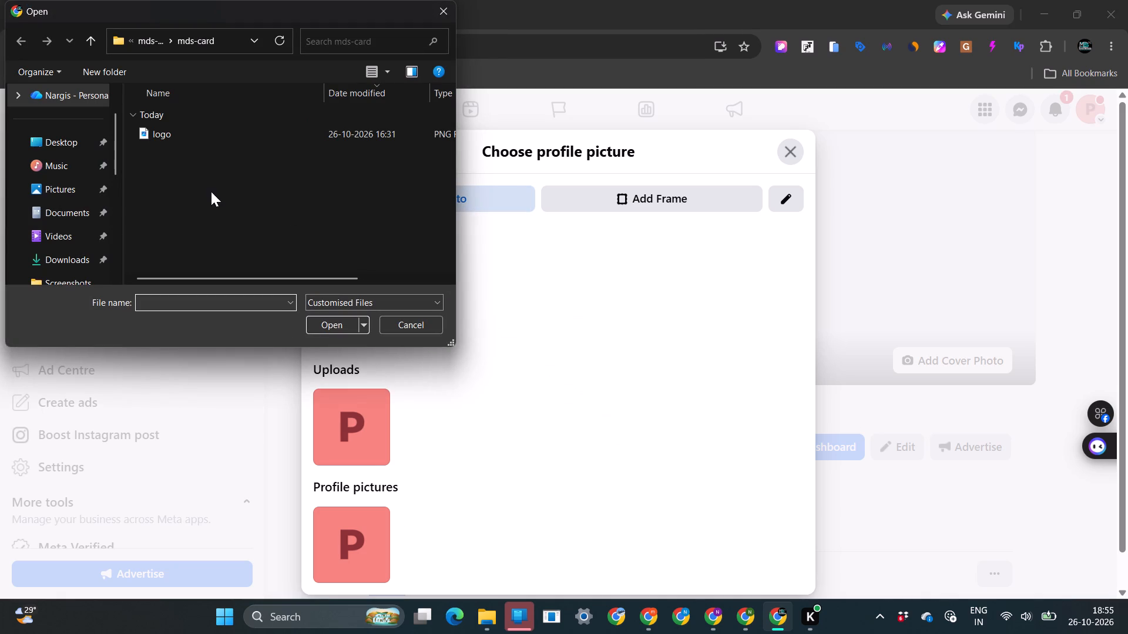
pyautogui.click(53, 264)
pyautogui.scroll(1, 166, 207)
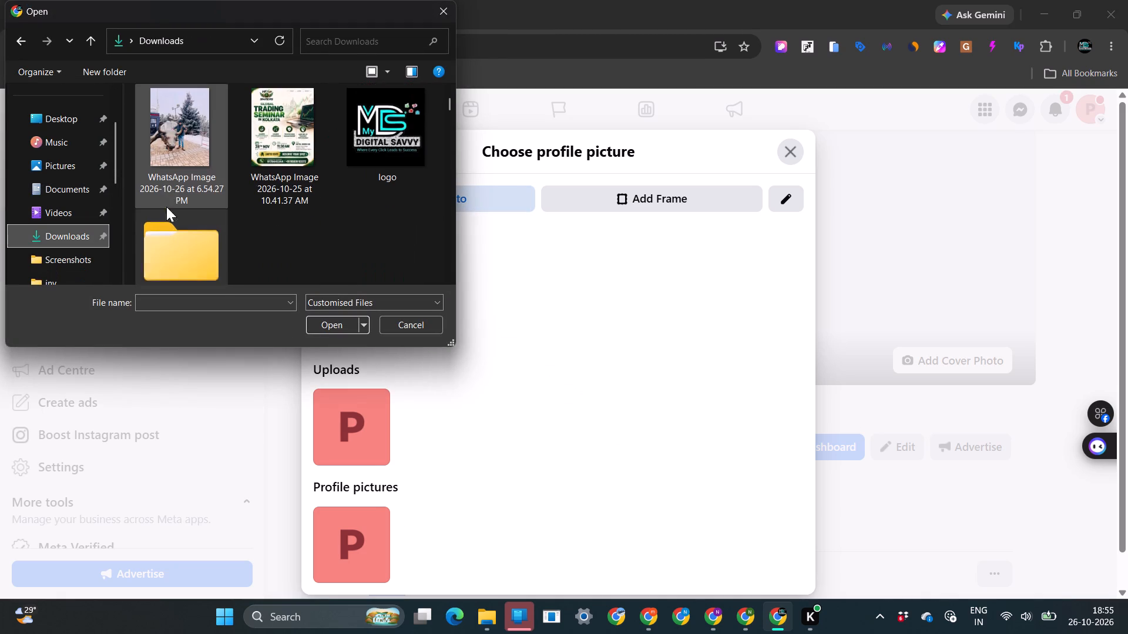
pyautogui.scroll(1, 166, 207)
pyautogui.click(161, 137)
pyautogui.click(325, 323)
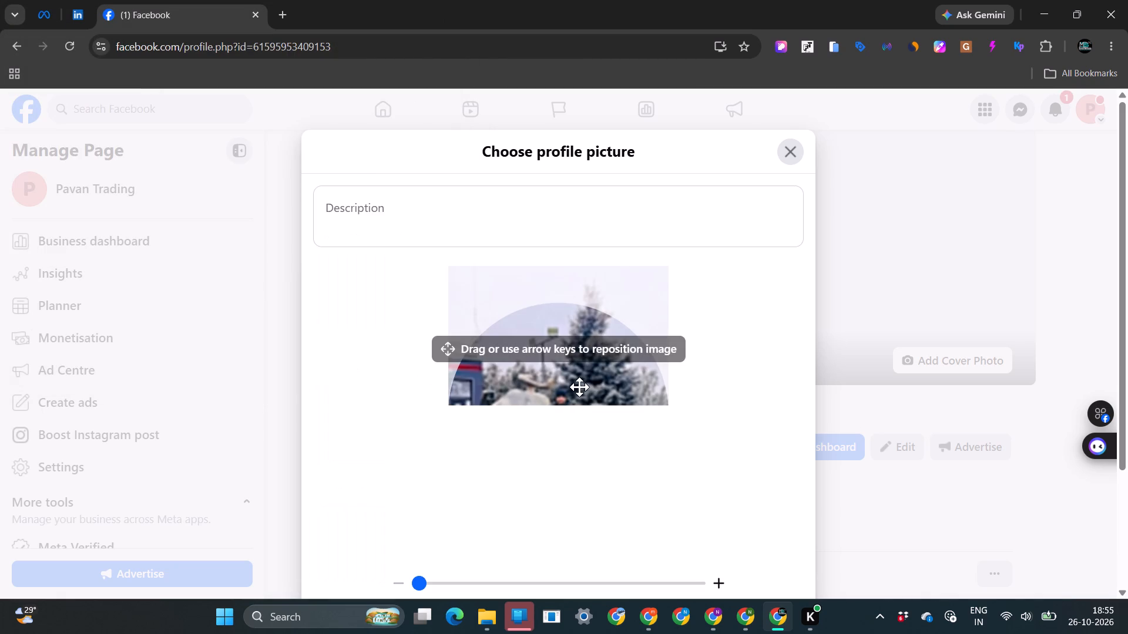
pyautogui.moveTo(583, 453); pyautogui.dragTo(637, 402)
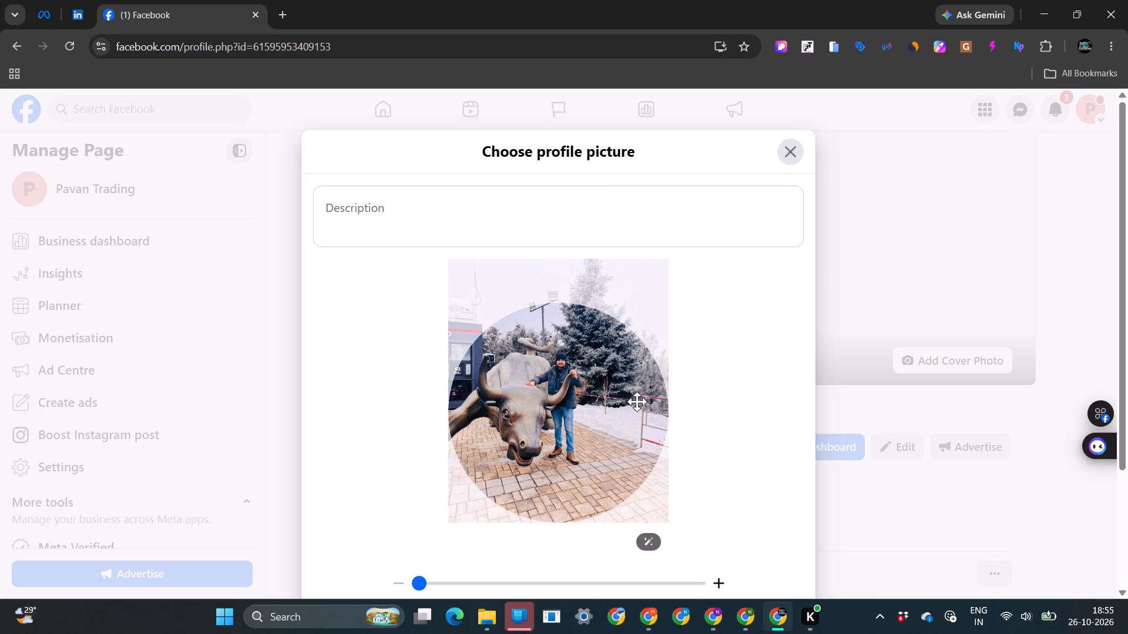
pyautogui.moveTo(637, 402); pyautogui.dragTo(640, 400)
pyautogui.moveTo(640, 400); pyautogui.dragTo(640, 394)
pyautogui.scroll(-4, 788, 274)
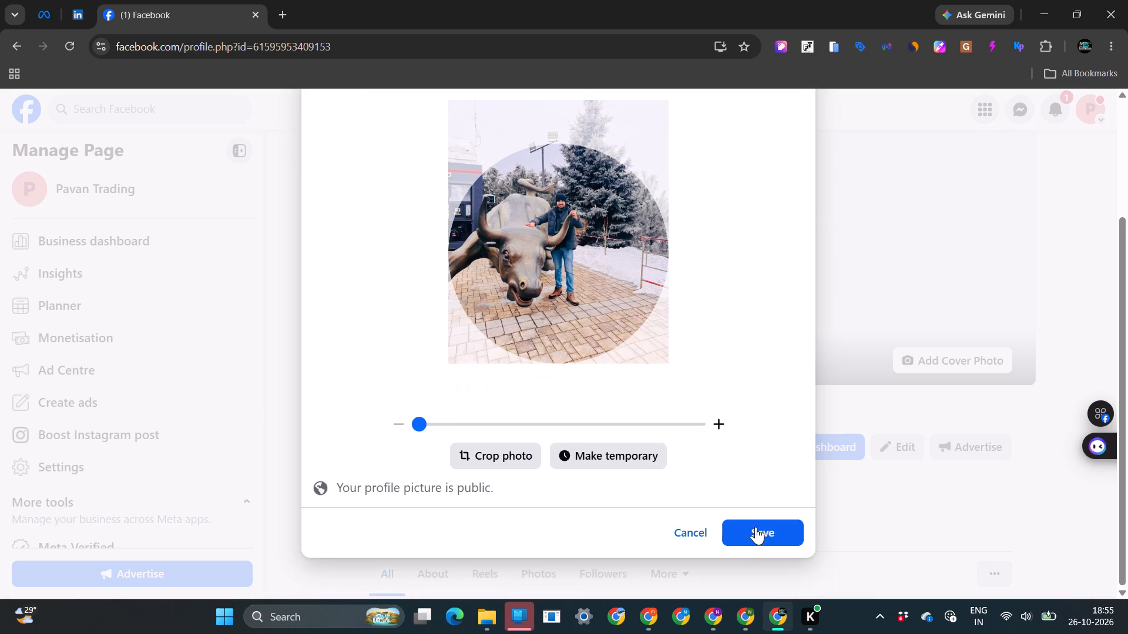
pyautogui.click(750, 531)
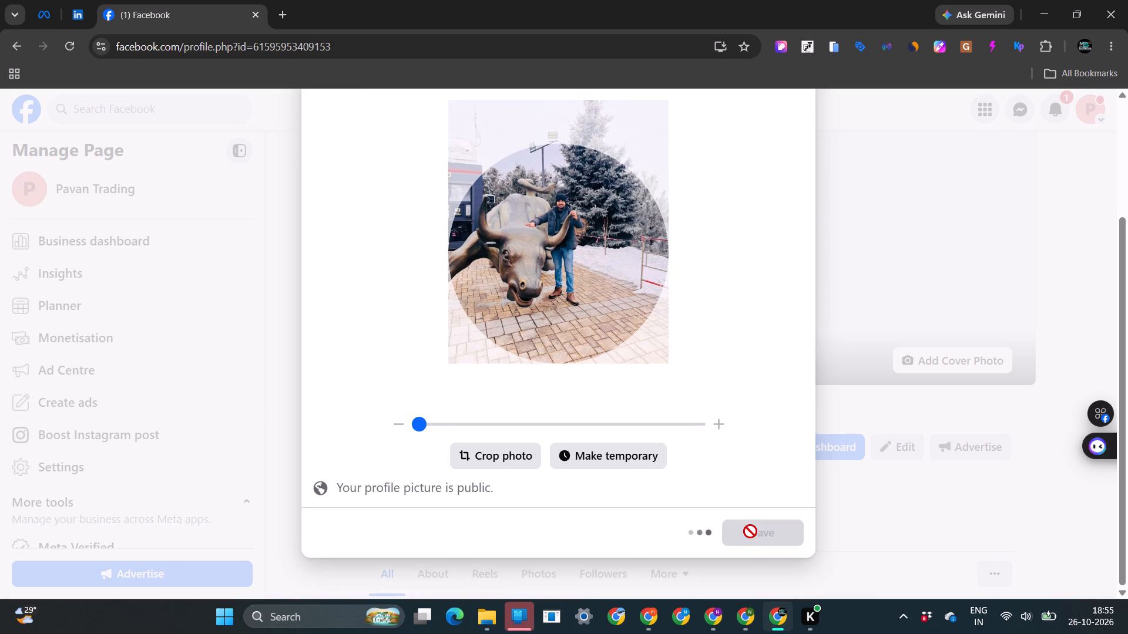
pyautogui.scroll(2, 744, 369)
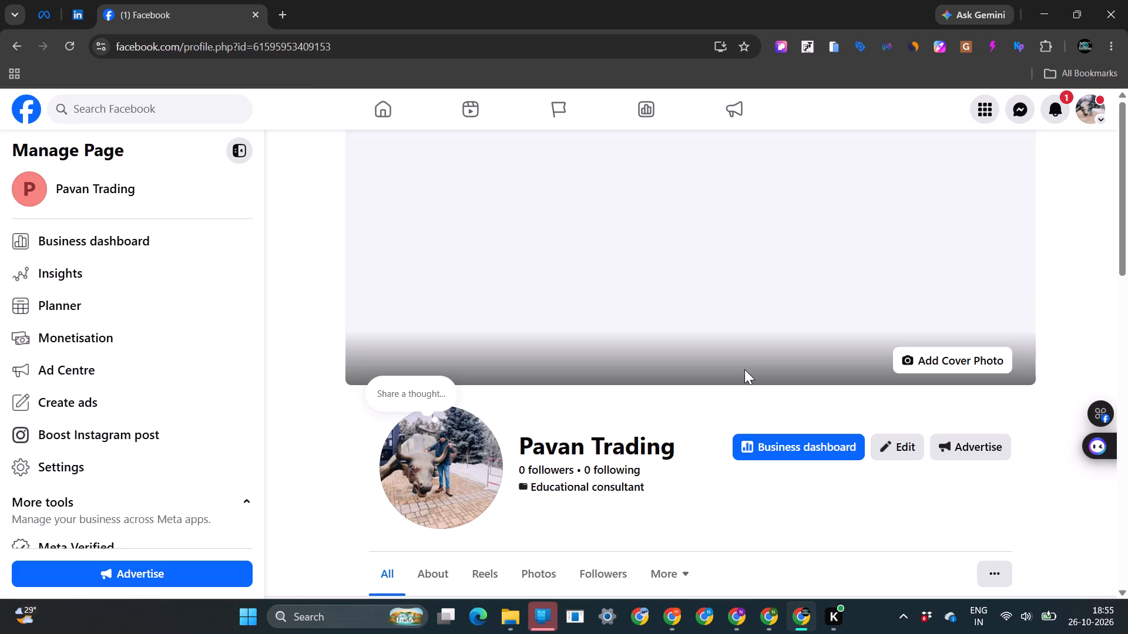
# Open Meta Business Suite for the Pavan Trading Page and dismiss the contact information banner.
pyautogui.scroll(-2, 140, 408)
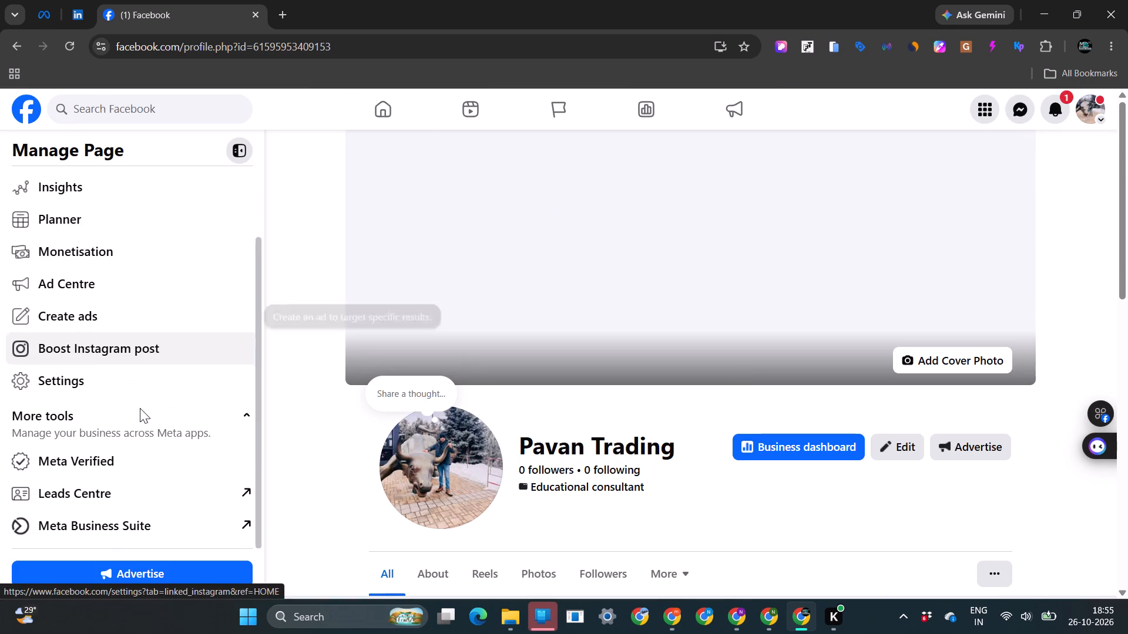
pyautogui.click(118, 520)
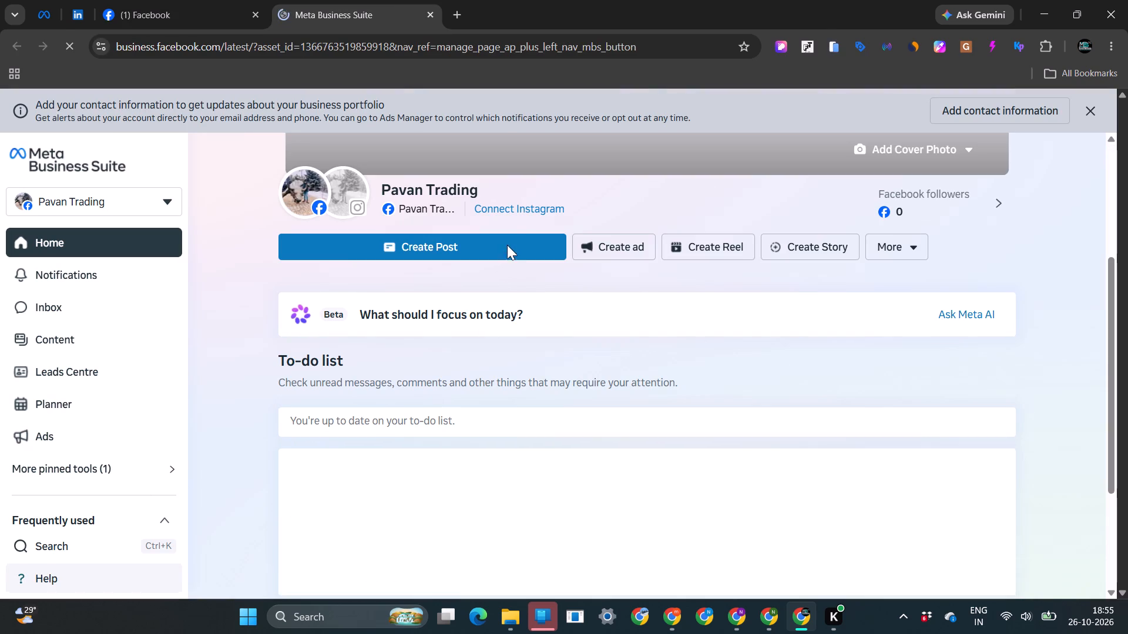
pyautogui.click(1091, 104)
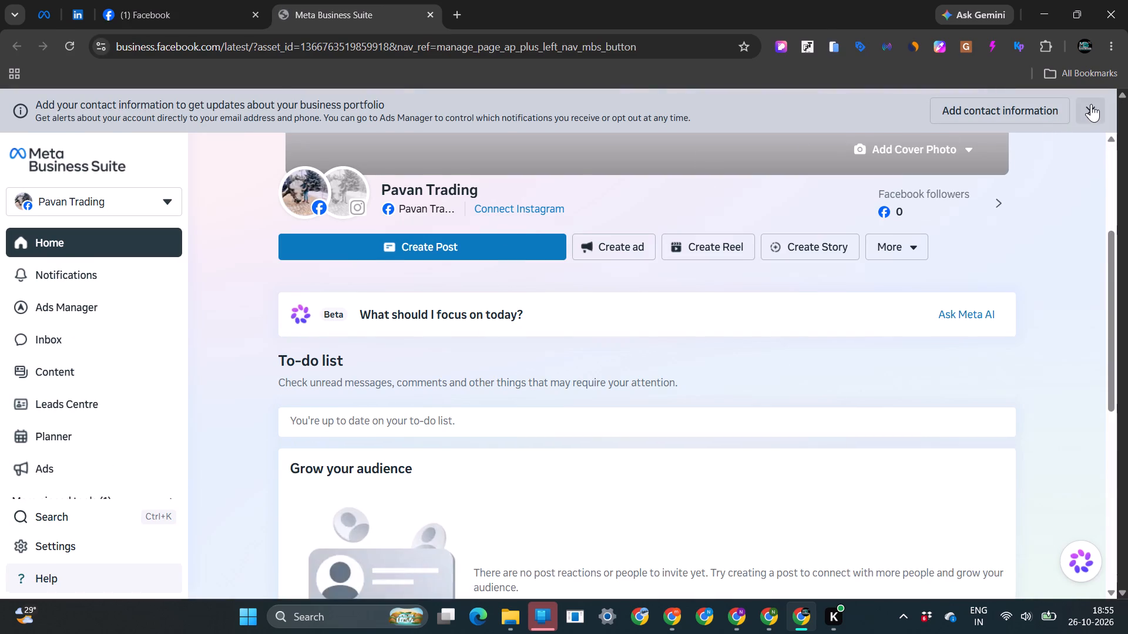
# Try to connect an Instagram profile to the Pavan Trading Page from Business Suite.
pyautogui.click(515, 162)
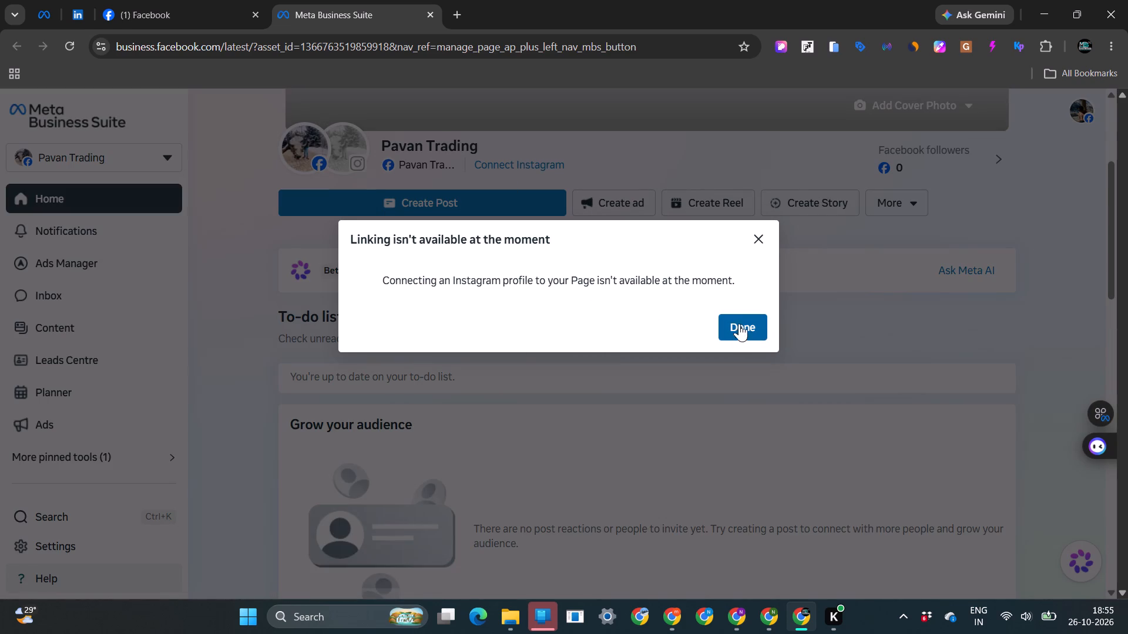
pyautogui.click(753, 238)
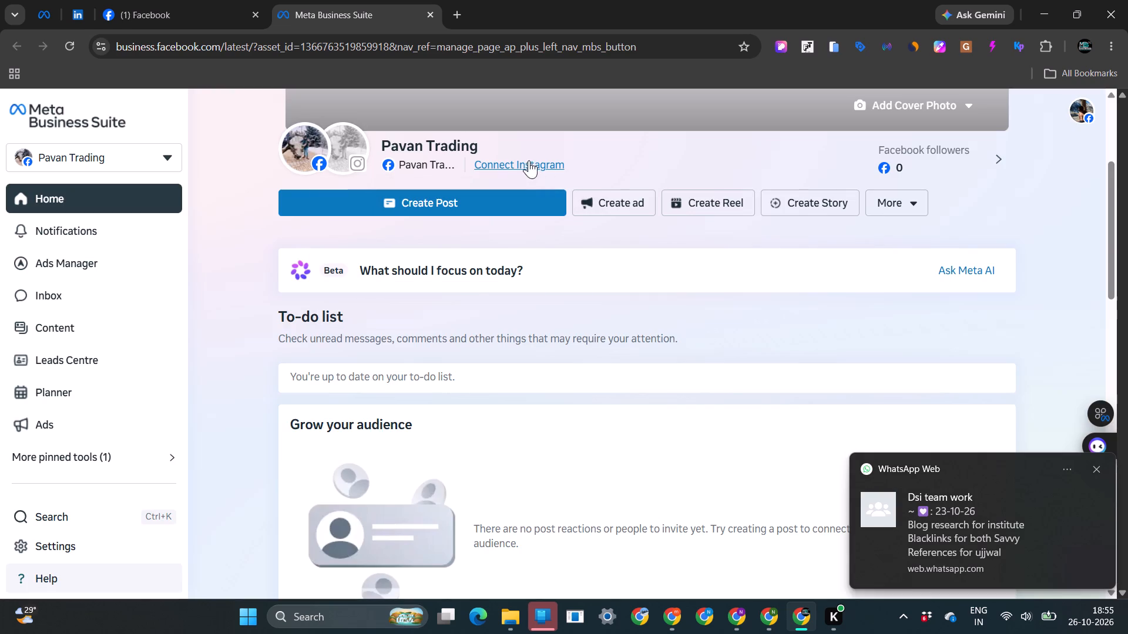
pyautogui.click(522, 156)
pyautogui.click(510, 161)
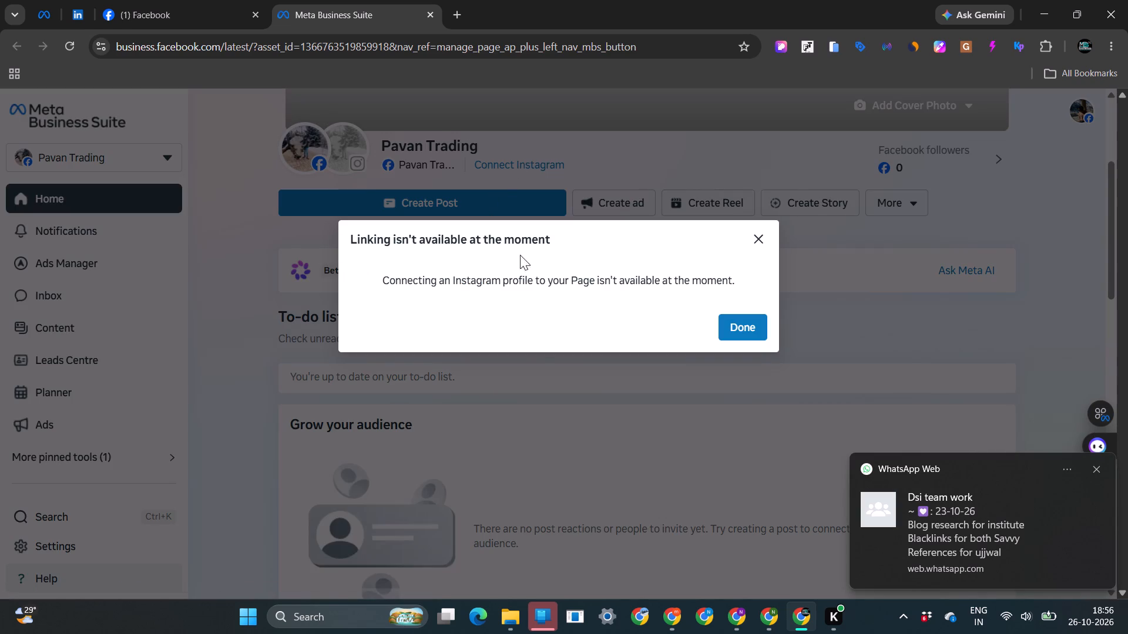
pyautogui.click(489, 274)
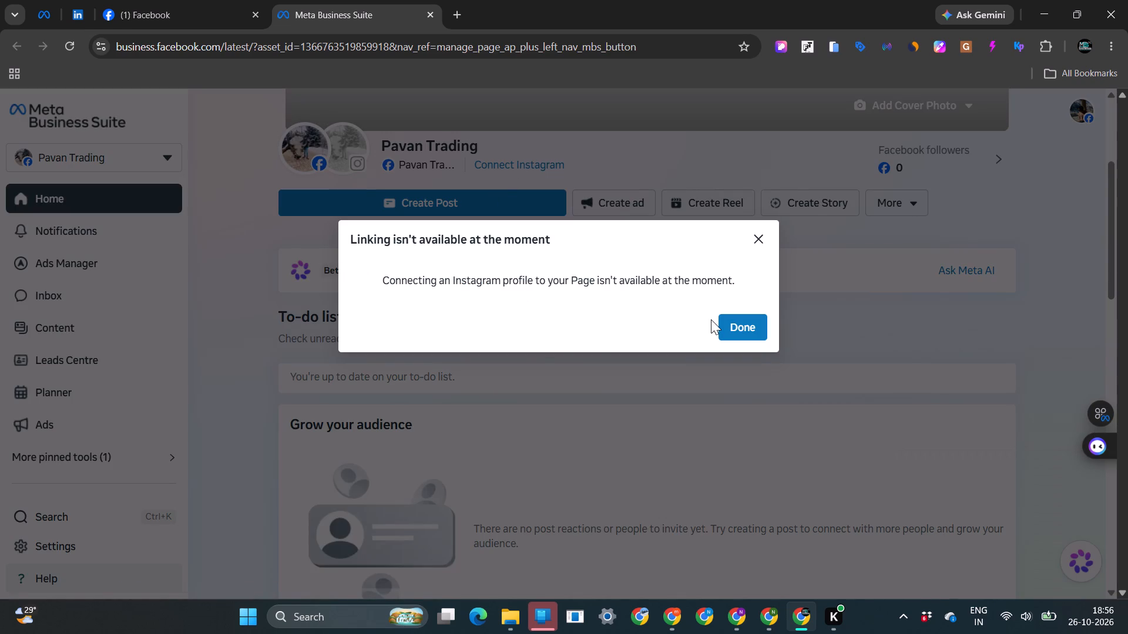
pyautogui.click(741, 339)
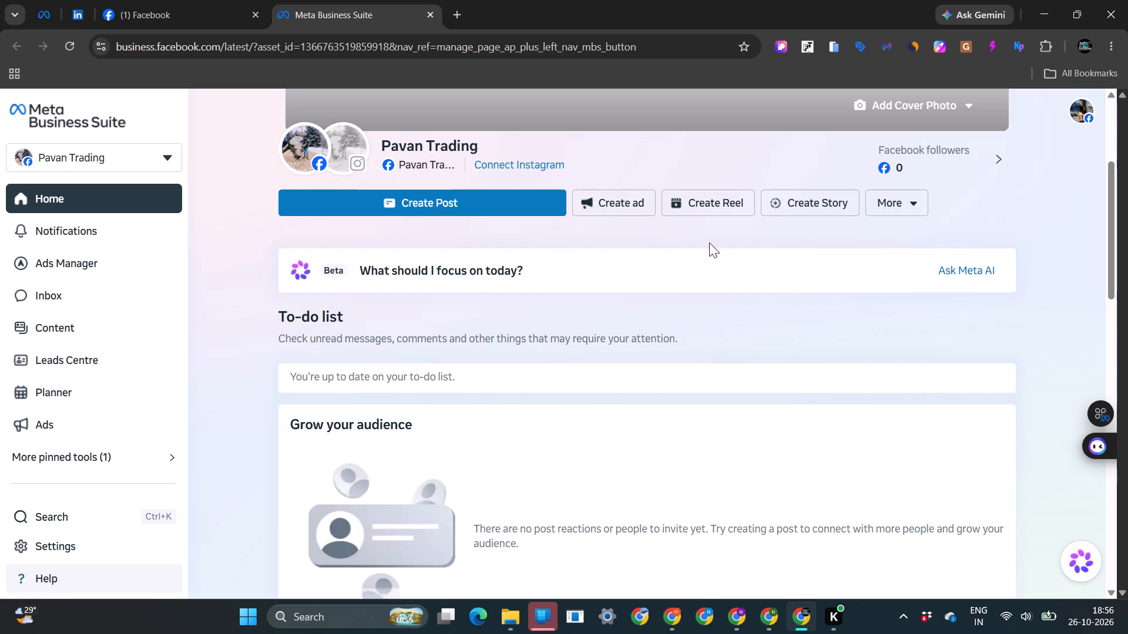
# Look through the Business Suite home page, from the to-do list to the marketing content section.
pyautogui.scroll(-1, 488, 259)
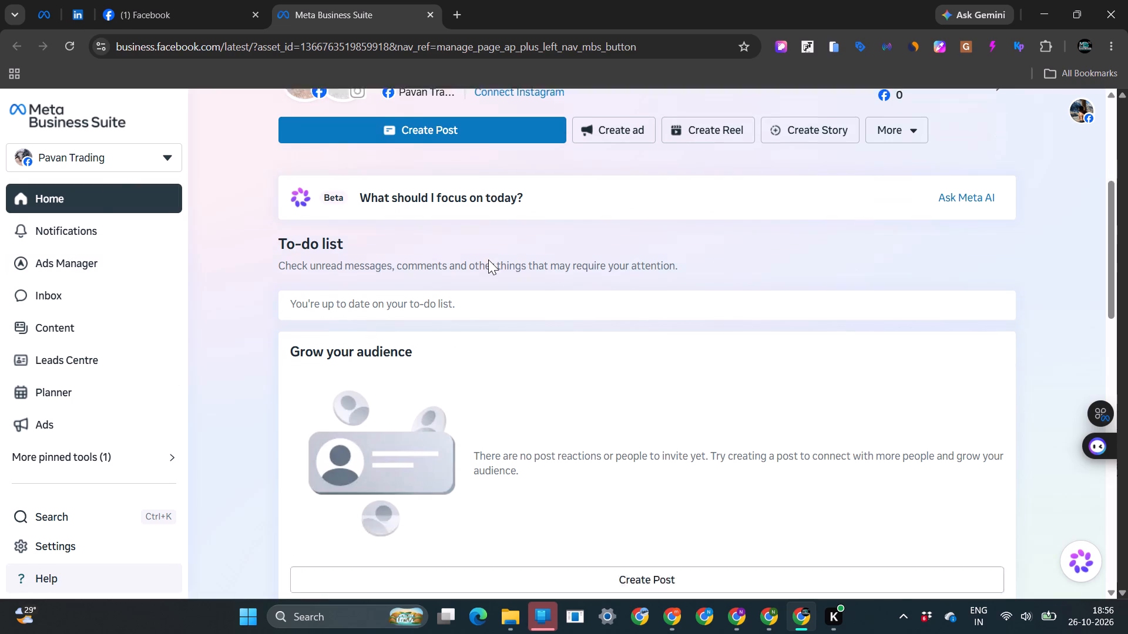
pyautogui.scroll(-7, 488, 259)
pyautogui.scroll(3, 269, 299)
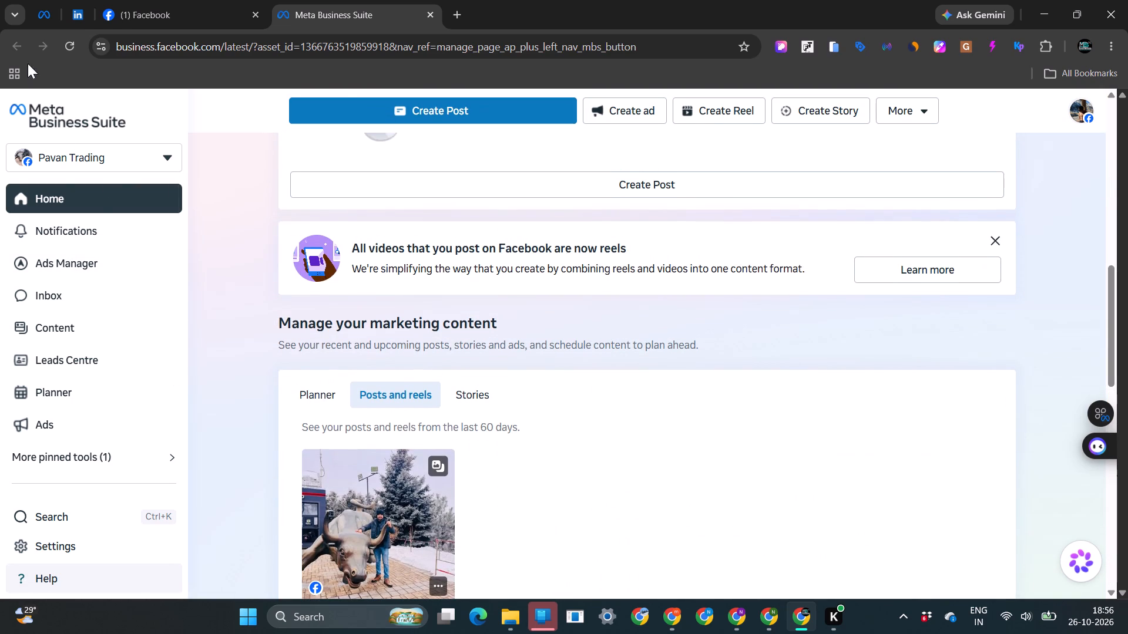
# Return to the Pavan Trading Page on Facebook, open its profile editing view and review the About section.
pyautogui.click(137, 0)
pyautogui.scroll(-2, 413, 490)
pyautogui.scroll(2, 793, 341)
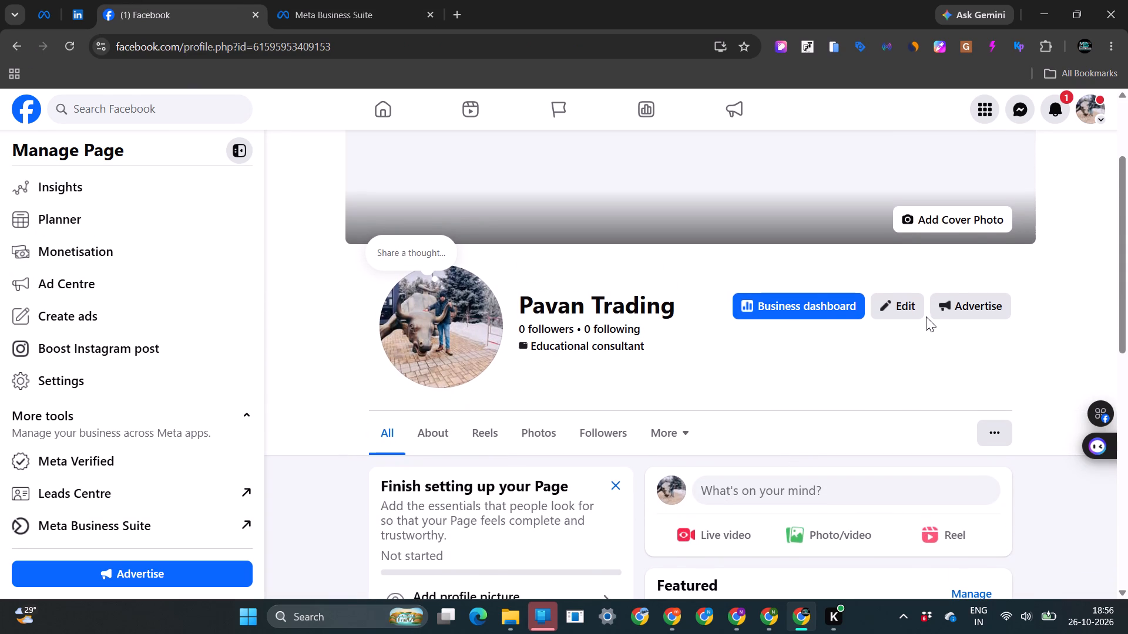
pyautogui.click(907, 302)
pyautogui.scroll(-1, 633, 341)
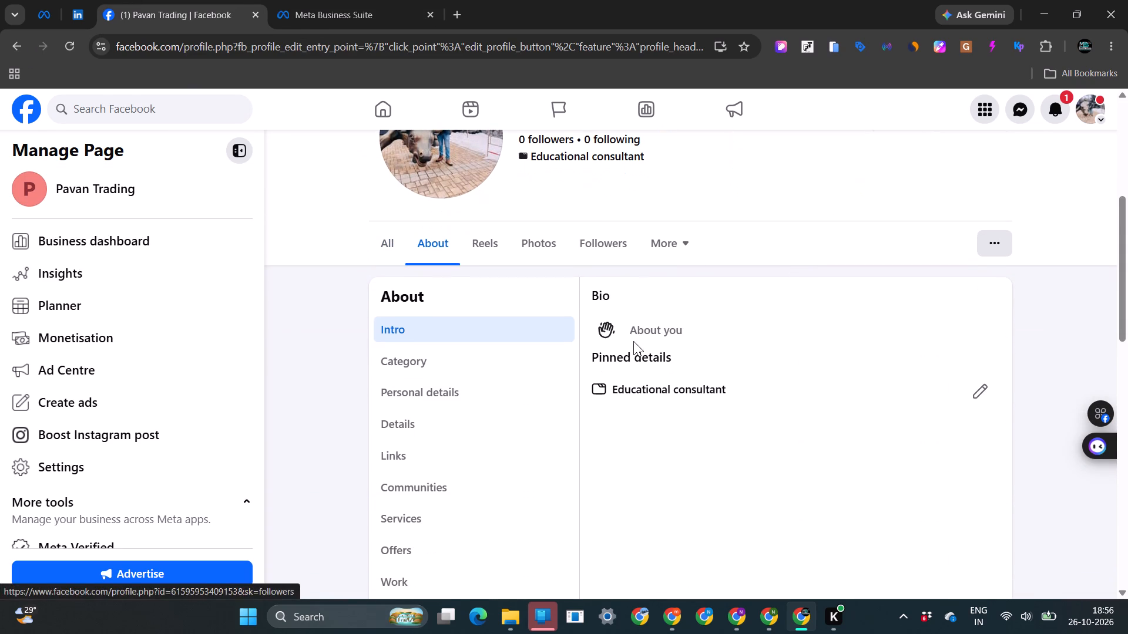
pyautogui.scroll(-1, 633, 341)
pyautogui.scroll(1, 633, 341)
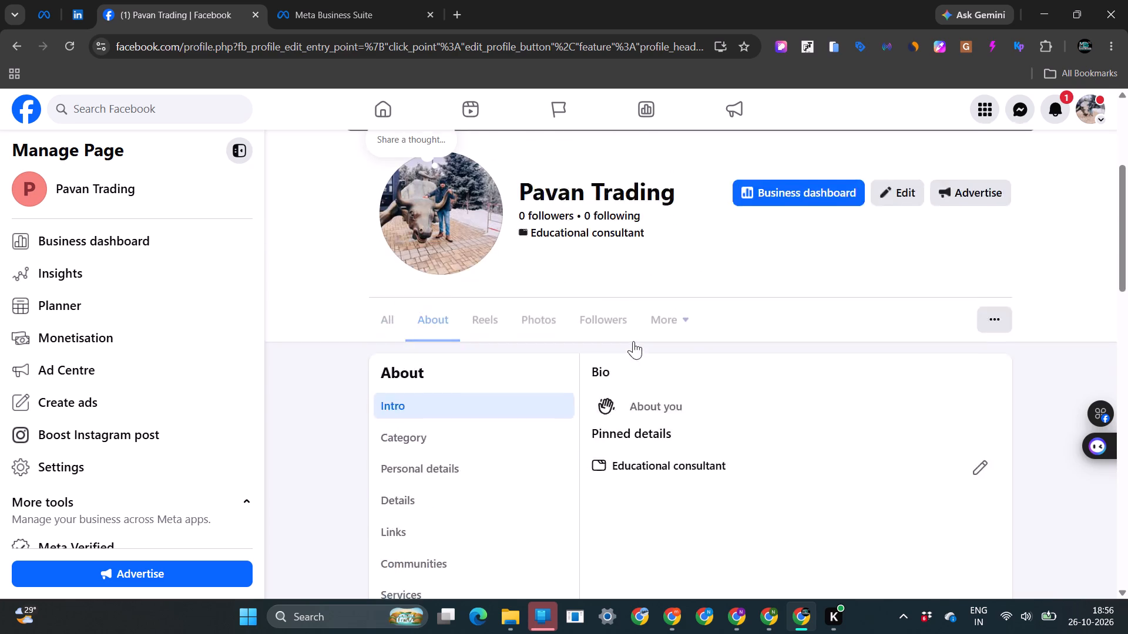
pyautogui.scroll(-1, 162, 463)
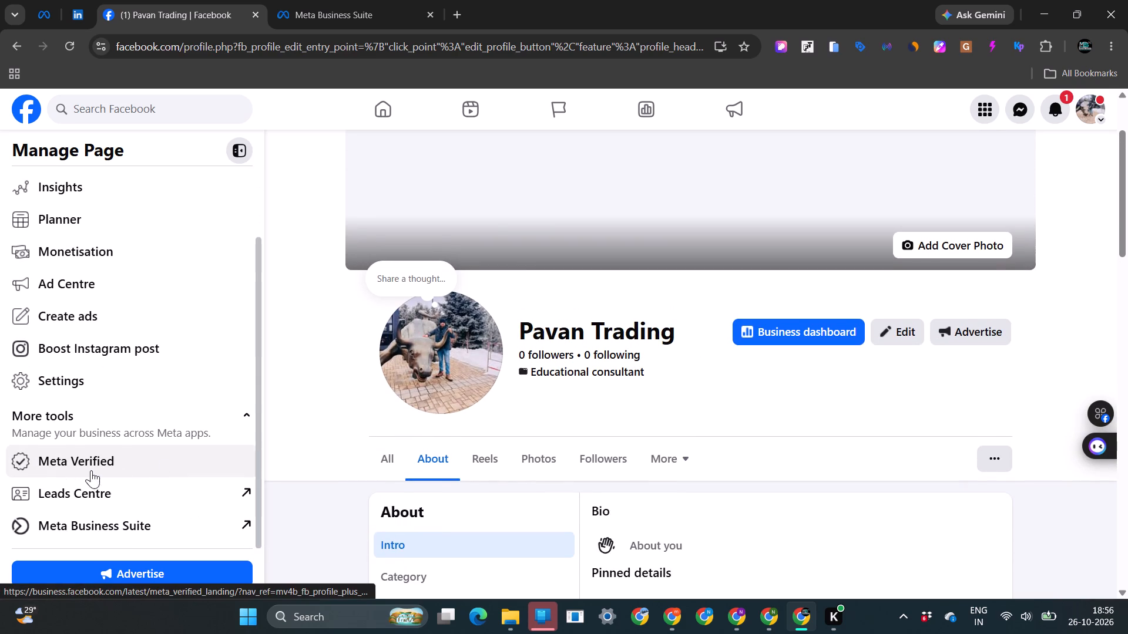
# Open Meta Verified from the Facebook Page, reload the Business Suite home, and close the Meta Verified tab.
pyautogui.click(65, 467)
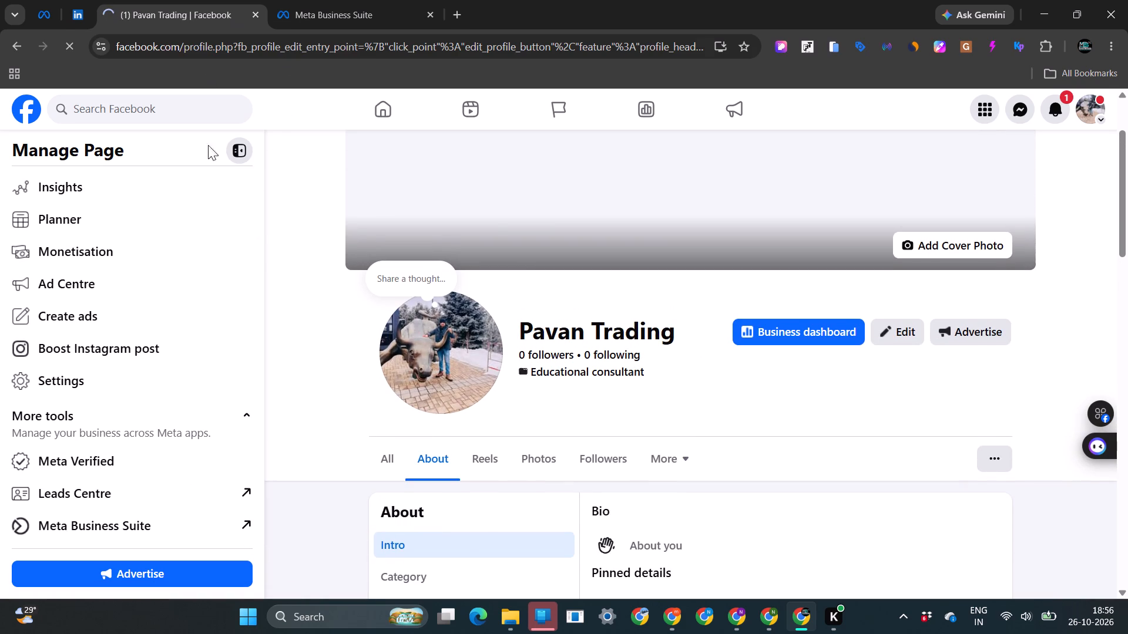
pyautogui.click(352, 0)
pyautogui.click(196, 54)
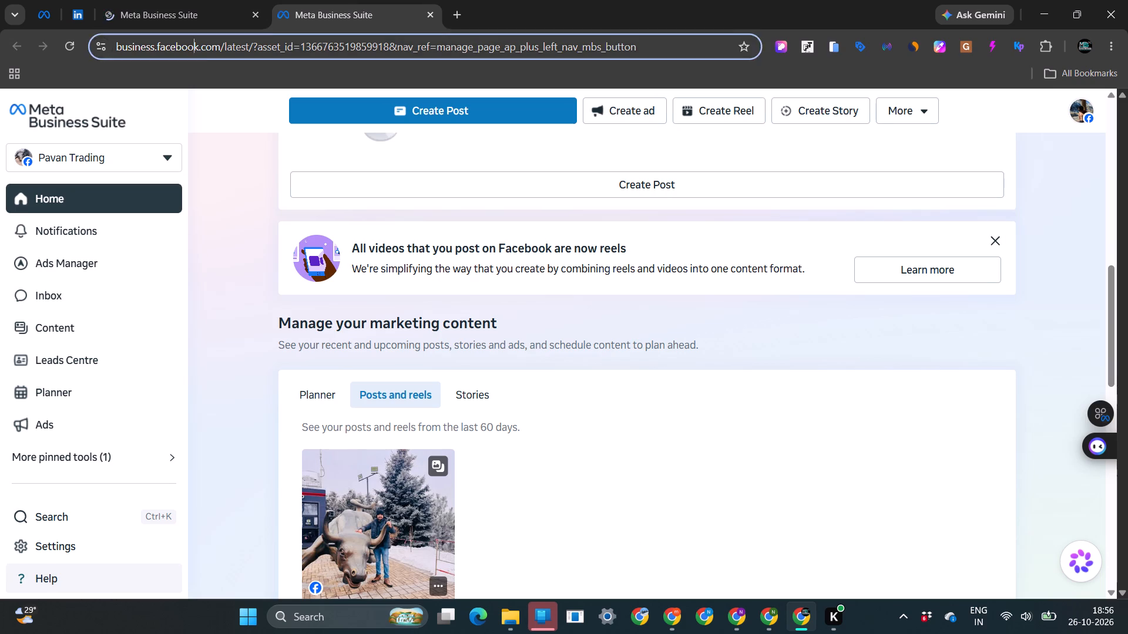
pyautogui.press('Return')
pyautogui.click(177, 21)
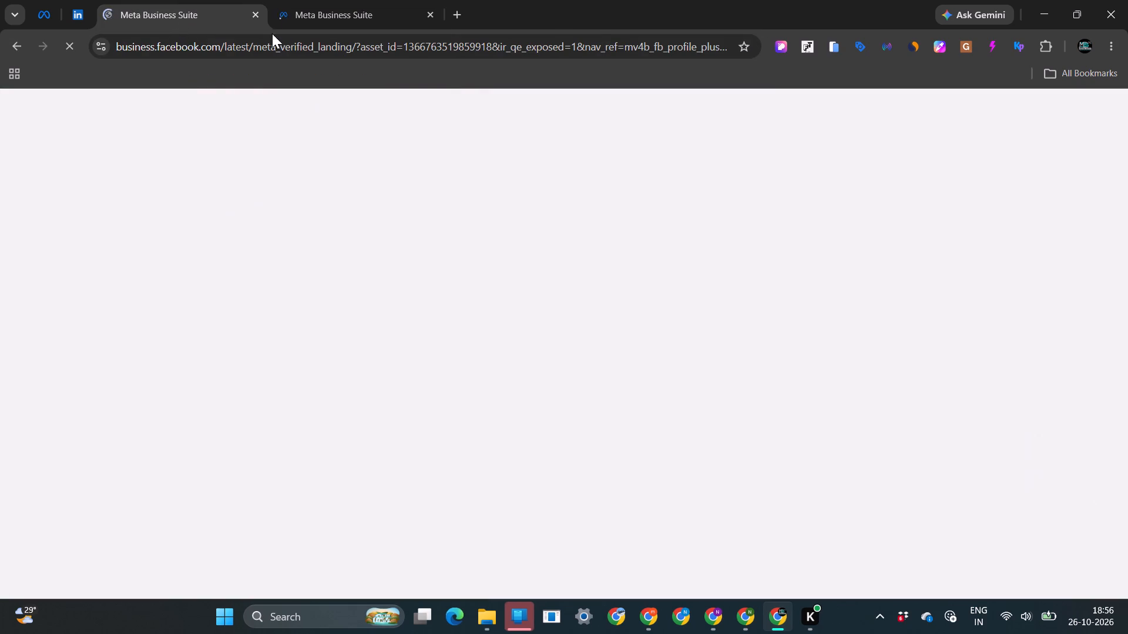
pyautogui.click(253, 16)
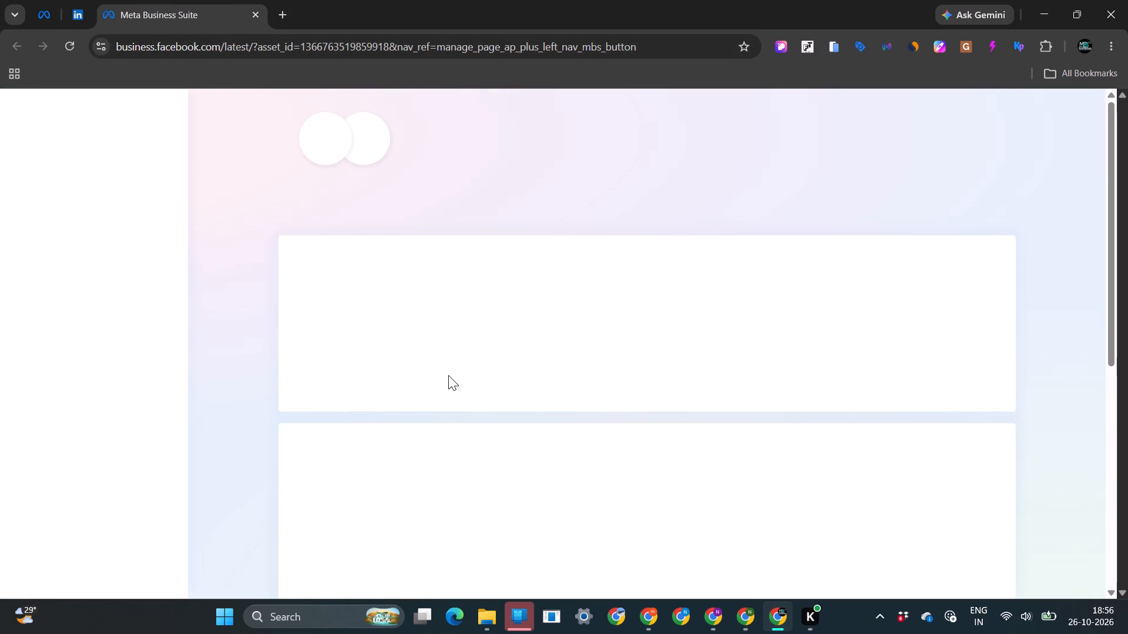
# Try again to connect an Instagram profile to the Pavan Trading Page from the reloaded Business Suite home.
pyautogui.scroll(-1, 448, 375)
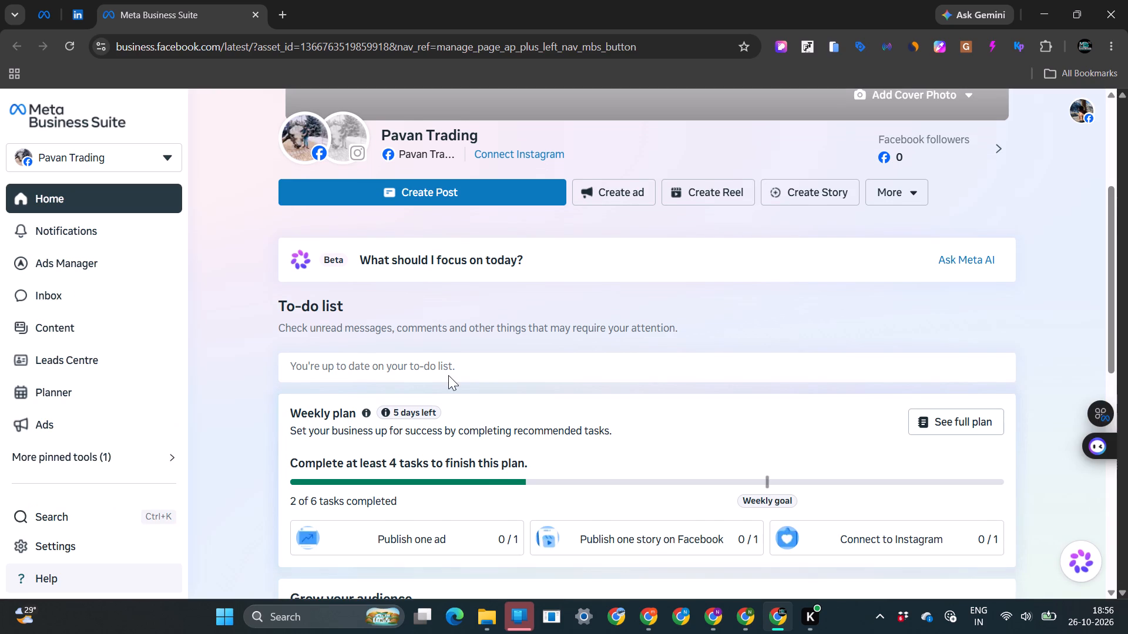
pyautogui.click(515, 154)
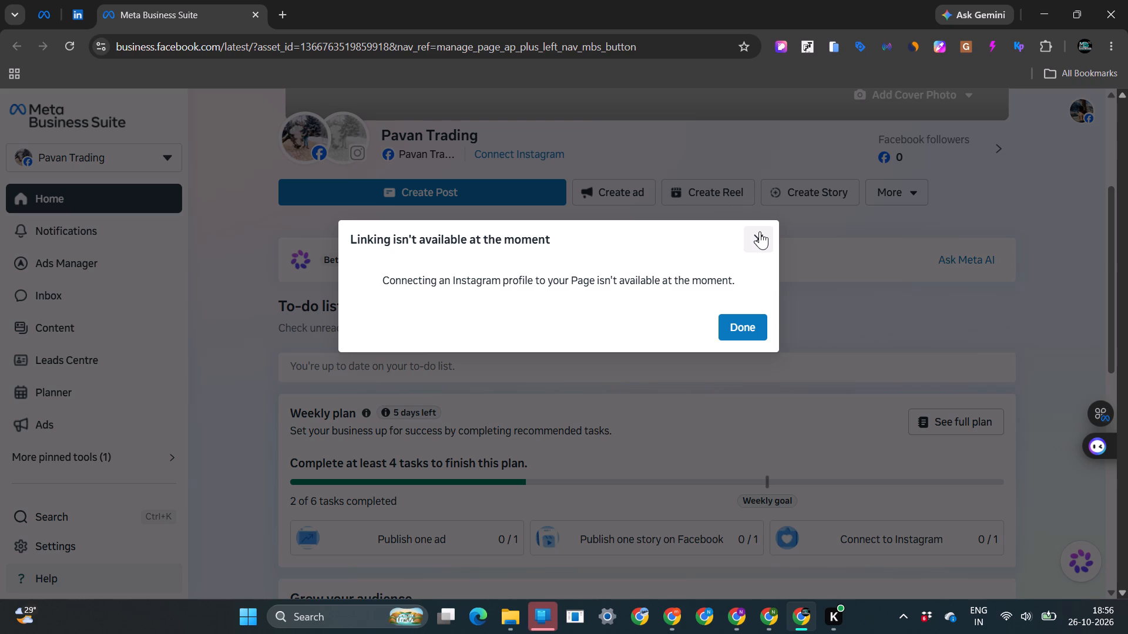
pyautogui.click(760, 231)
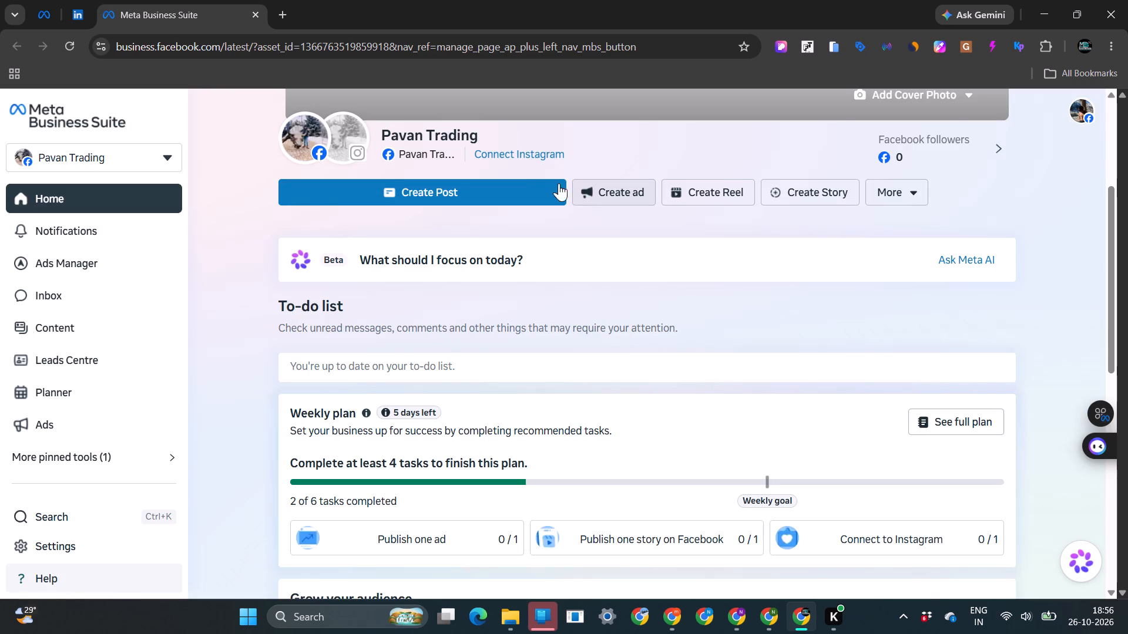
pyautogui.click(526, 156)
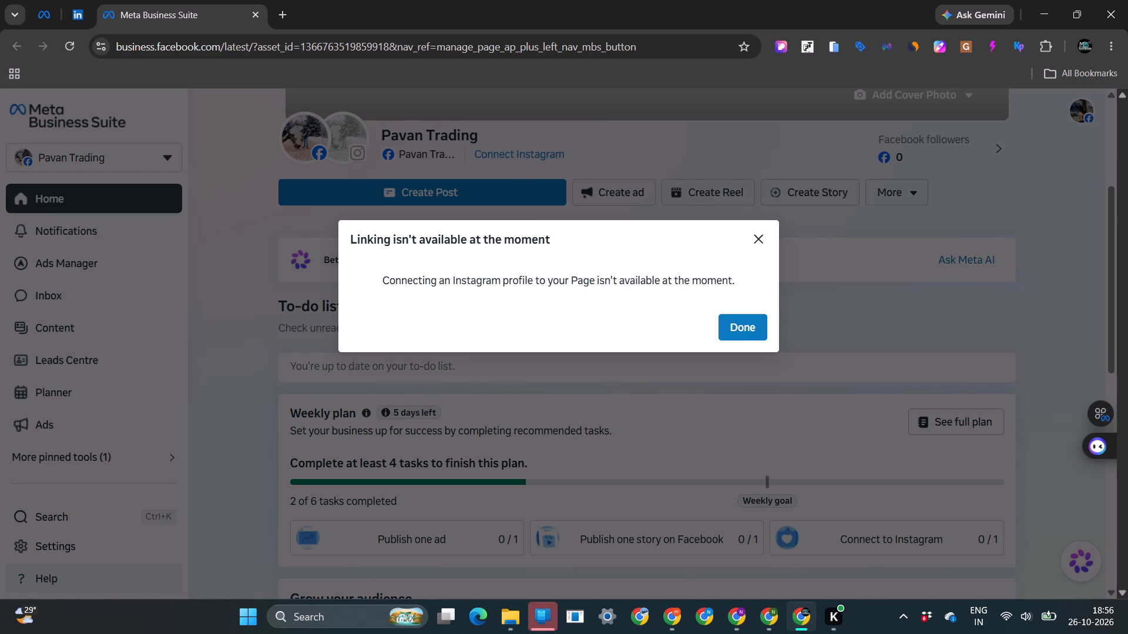
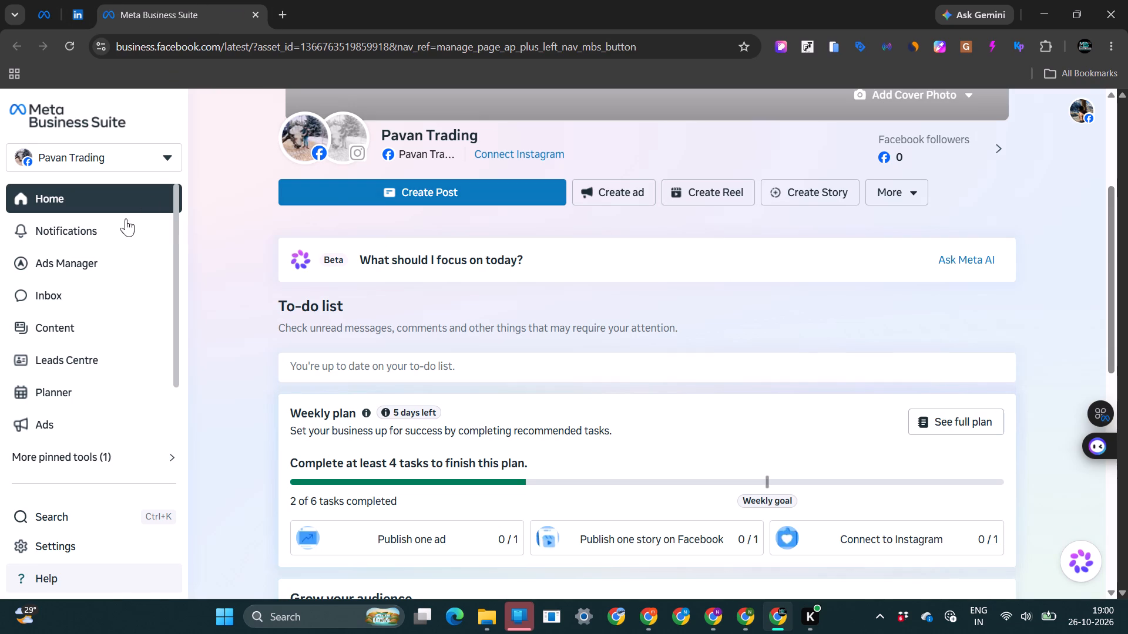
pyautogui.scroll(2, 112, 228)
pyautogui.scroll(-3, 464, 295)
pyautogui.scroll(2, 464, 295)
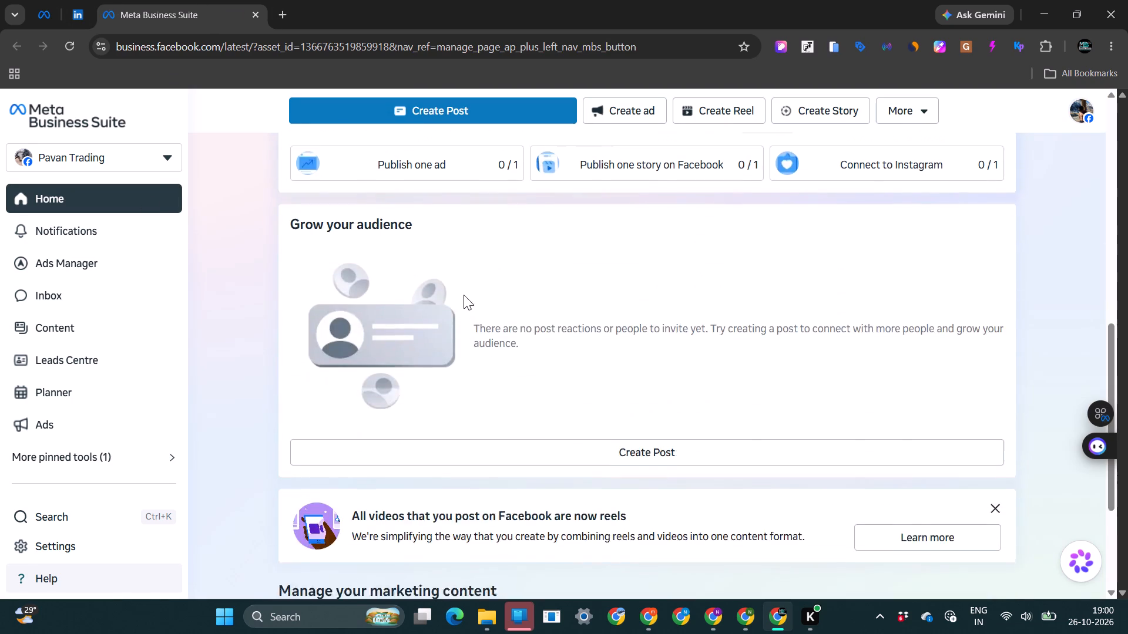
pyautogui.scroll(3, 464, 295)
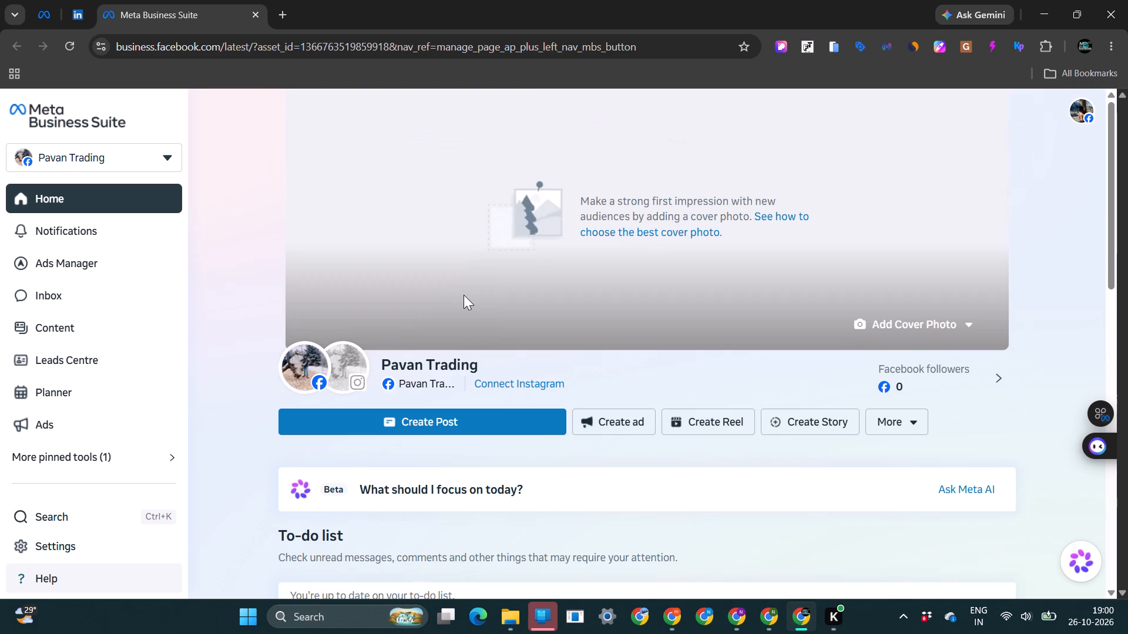
# Open Facebook's linked WhatsApp settings for the Pavan Trading Page in a new browser tab.
pyautogui.click(284, 4)
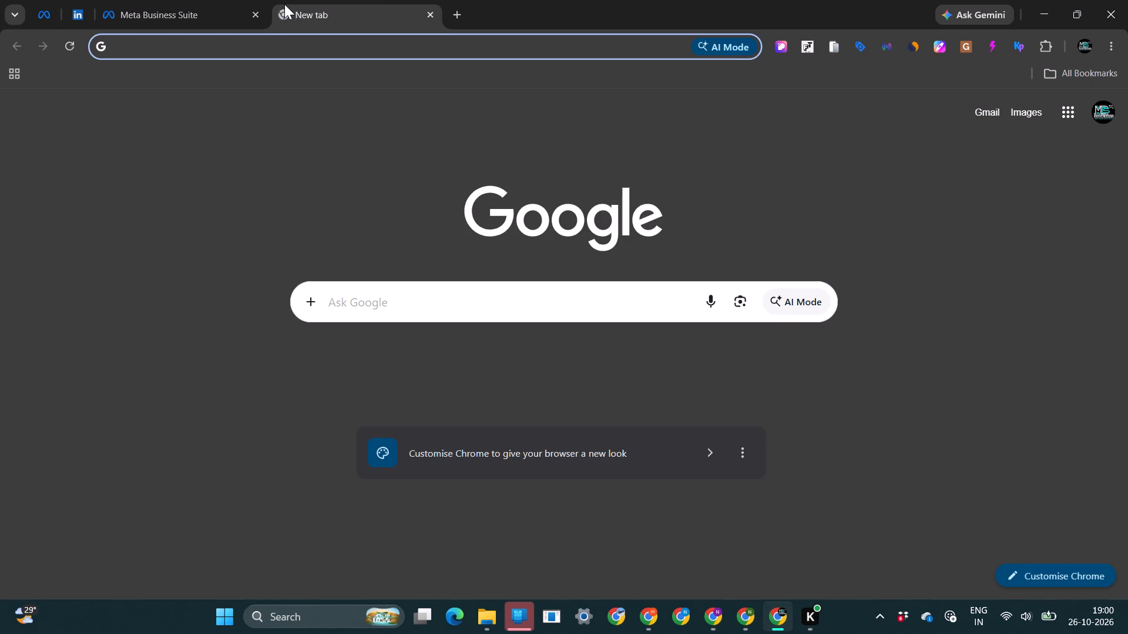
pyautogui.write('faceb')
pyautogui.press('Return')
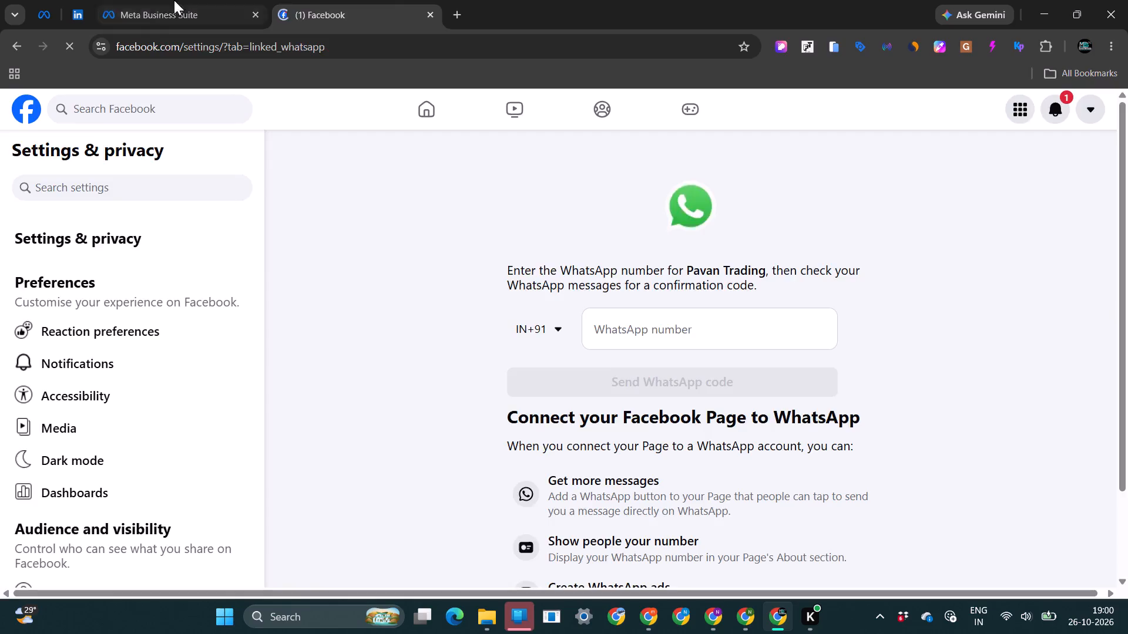
pyautogui.click(159, 1)
pyautogui.click(357, 4)
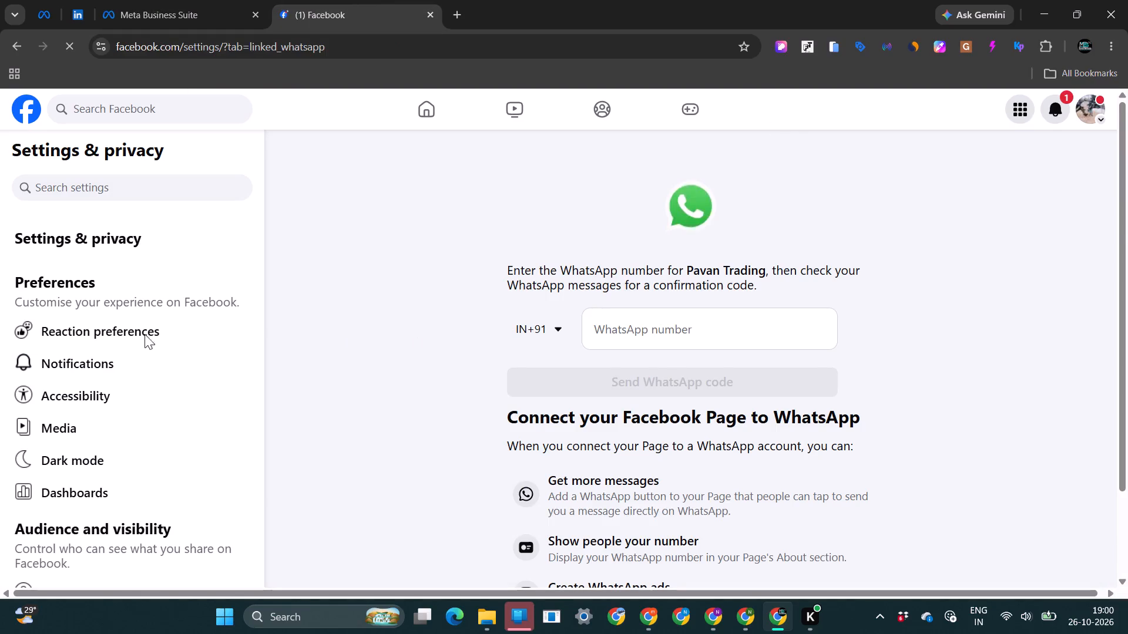
# Examine the WhatsApp number field and the information on connecting the Pavan Trading Page to WhatsApp.
pyautogui.click(673, 325)
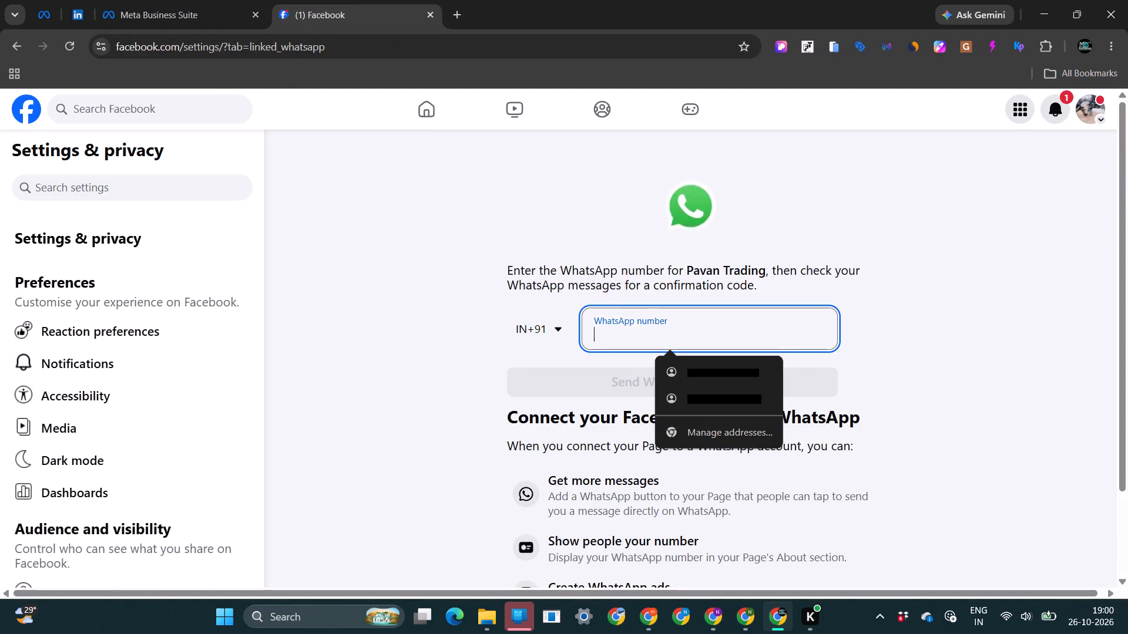
pyautogui.click(666, 332)
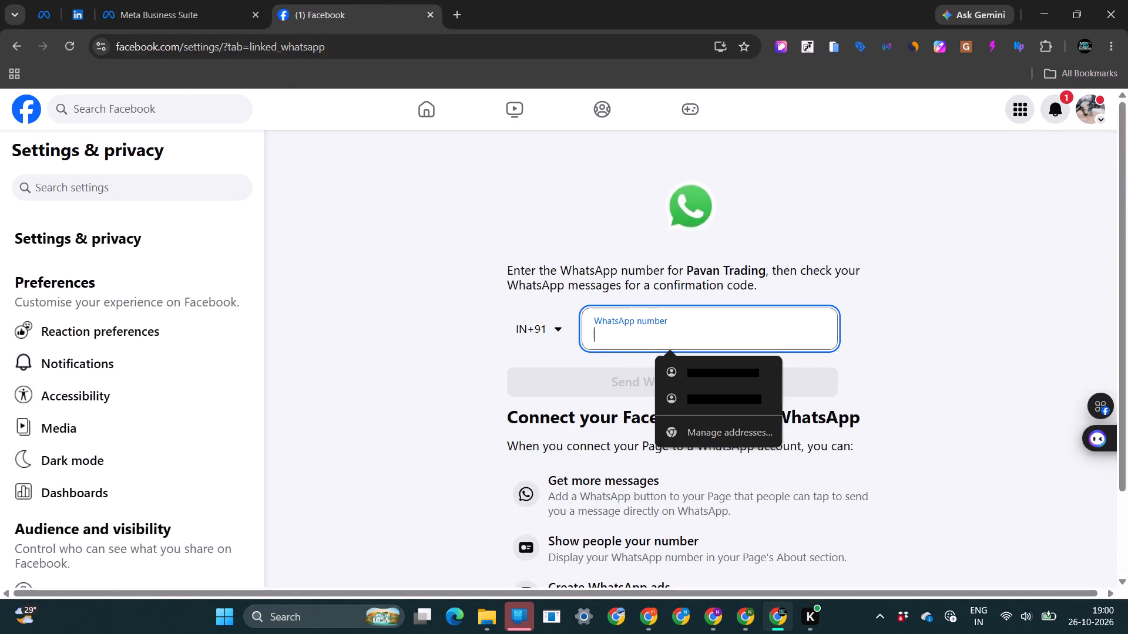
pyautogui.scroll(-2, 636, 323)
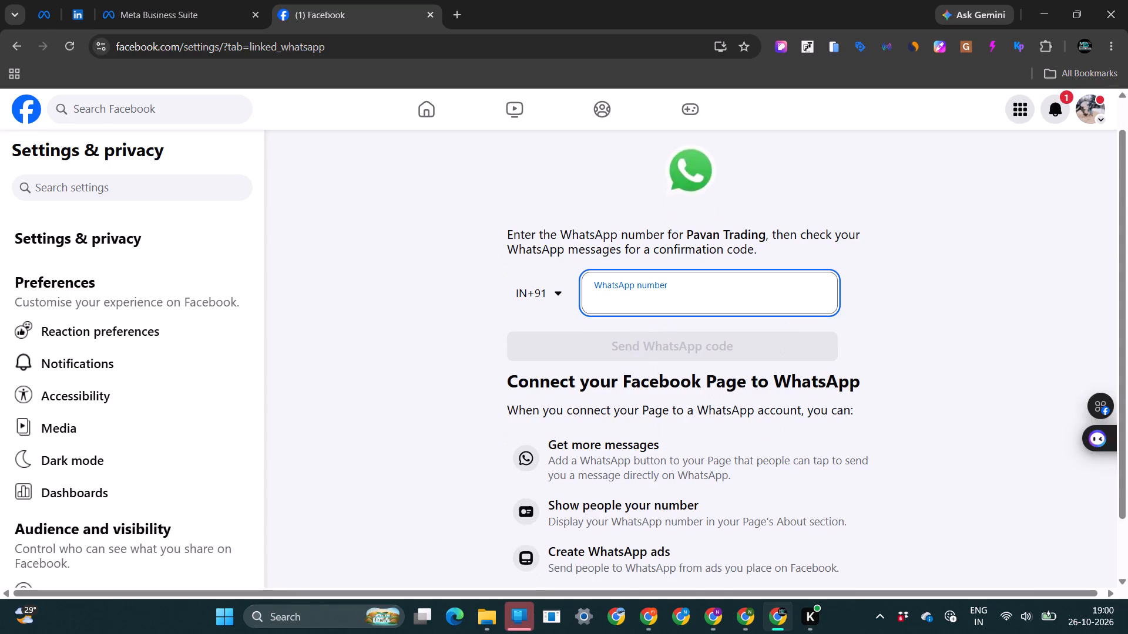
pyautogui.click(650, 306)
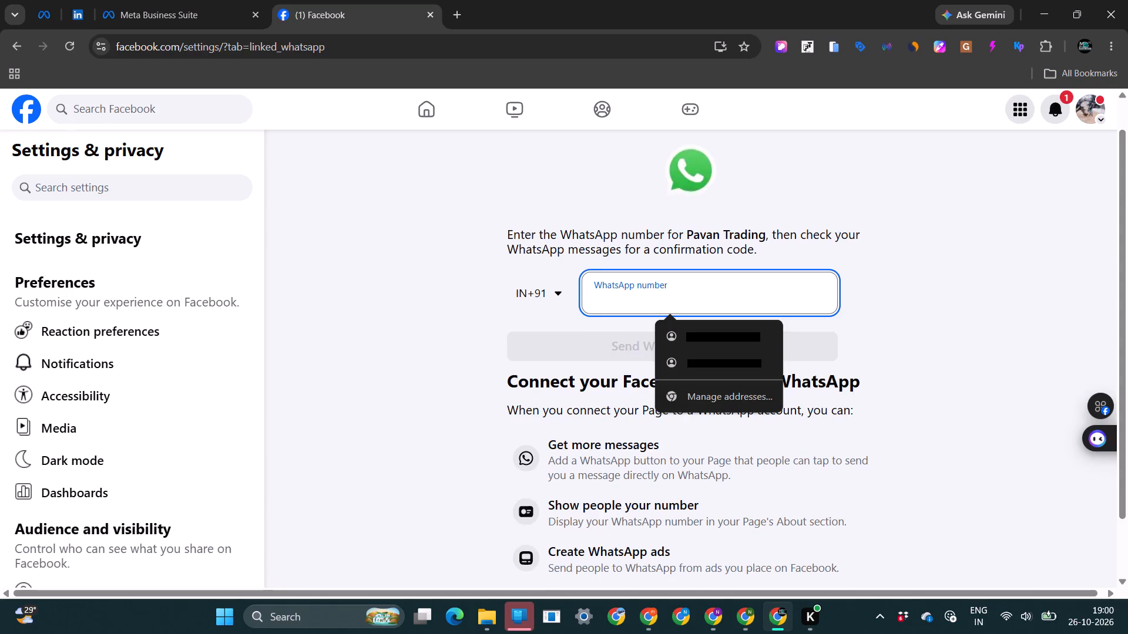
pyautogui.scroll(1, 650, 306)
pyautogui.click(548, 313)
pyautogui.click(667, 343)
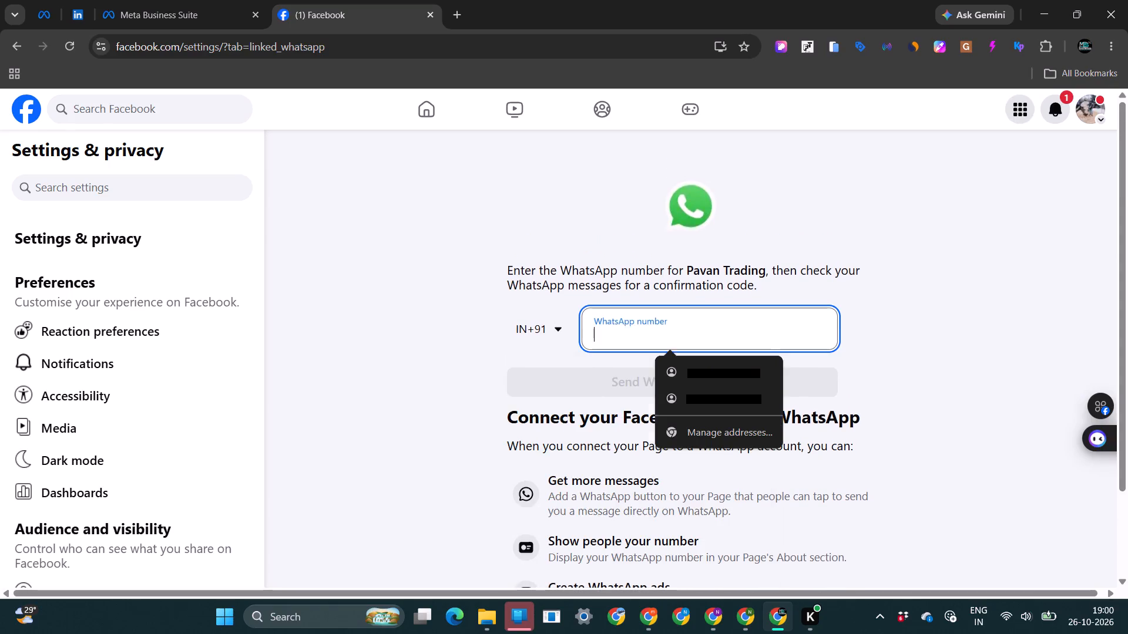
pyautogui.scroll(-2, 565, 385)
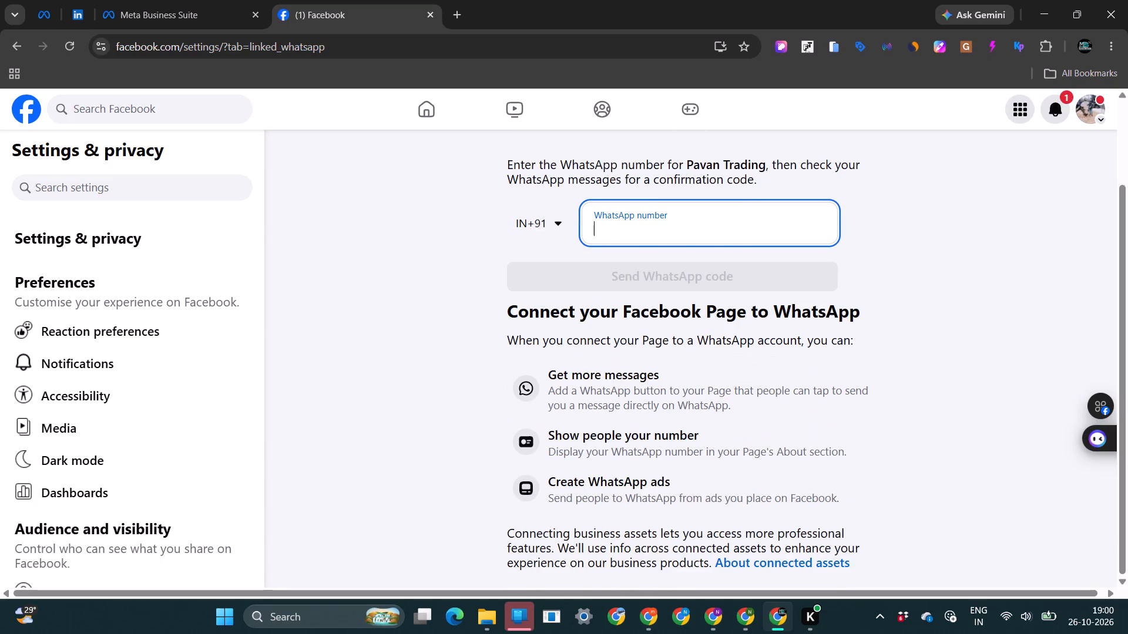
pyautogui.scroll(1, 565, 385)
pyautogui.click(640, 316)
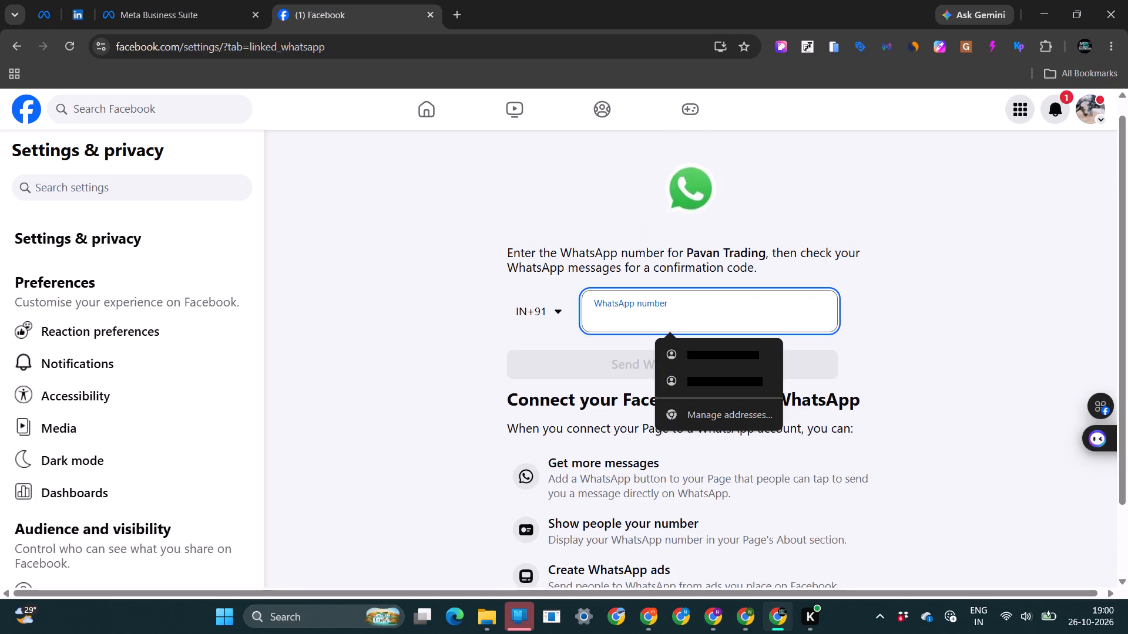
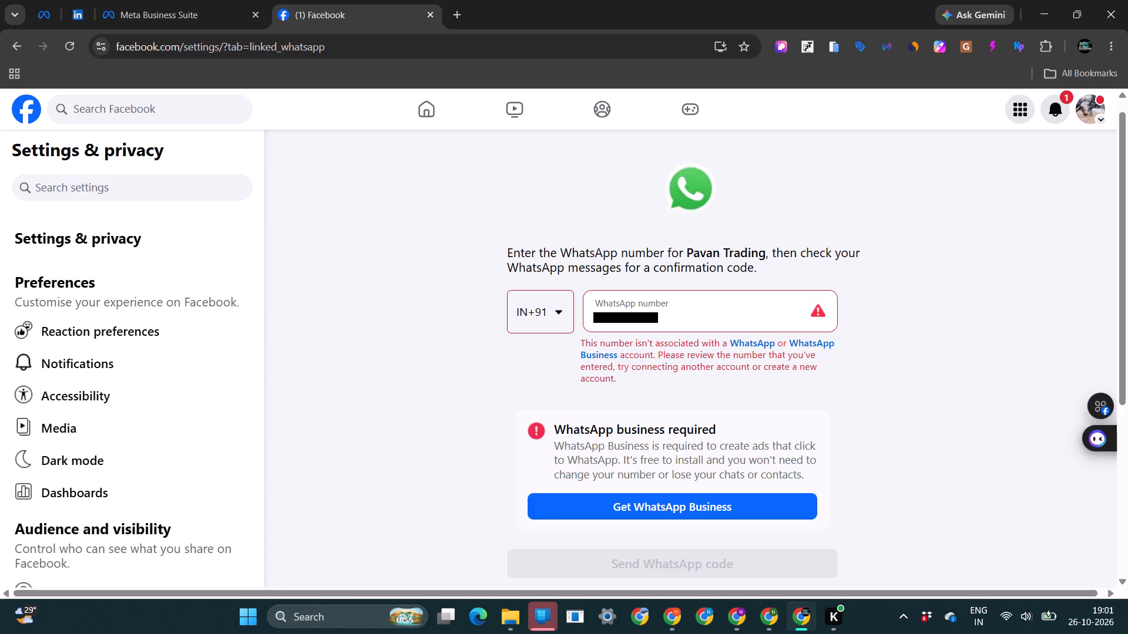
# Examine the WhatsApp linking form for Pavan Trading, including its number field and connection requirements, and the settings categories.
pyautogui.scroll(-1, 719, 358)
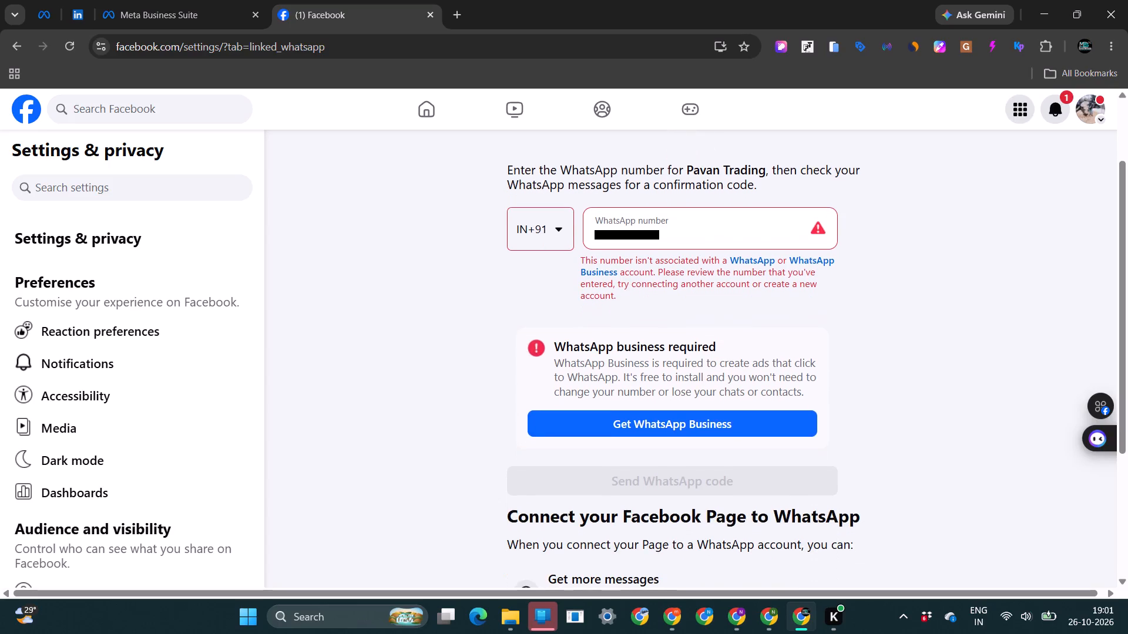
pyautogui.scroll(-2, 719, 358)
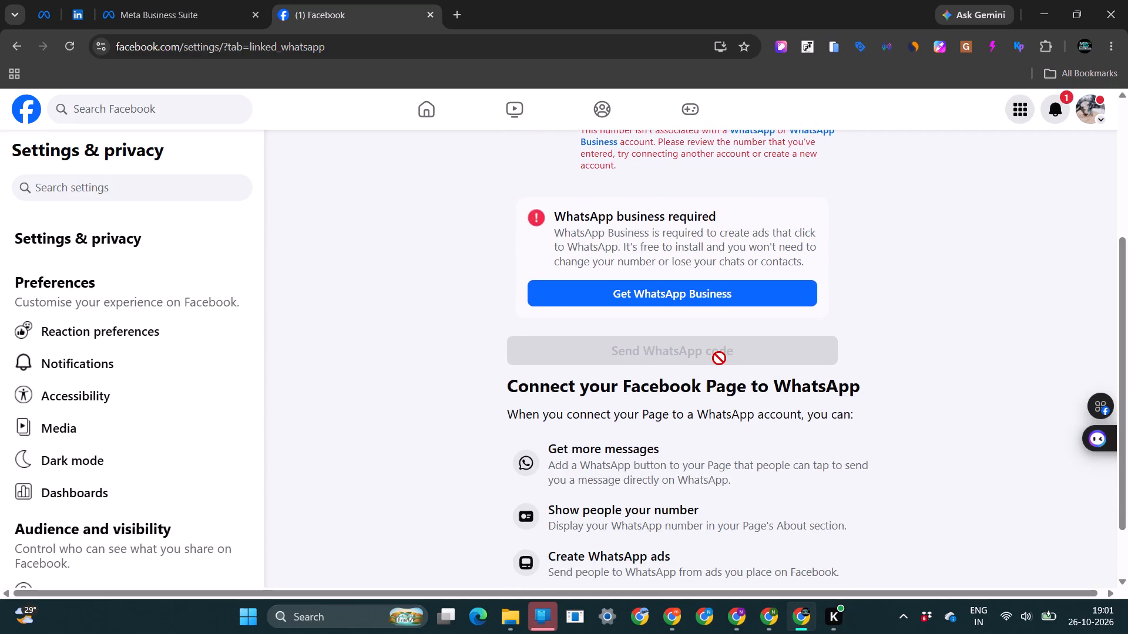
pyautogui.scroll(2, 719, 358)
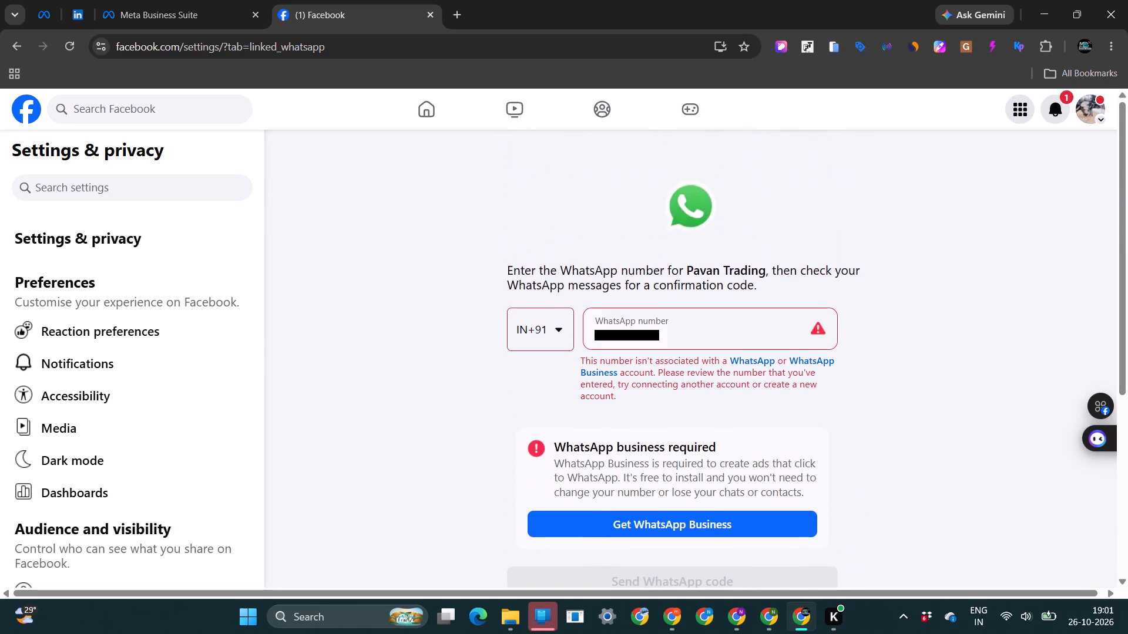
pyautogui.click(674, 335)
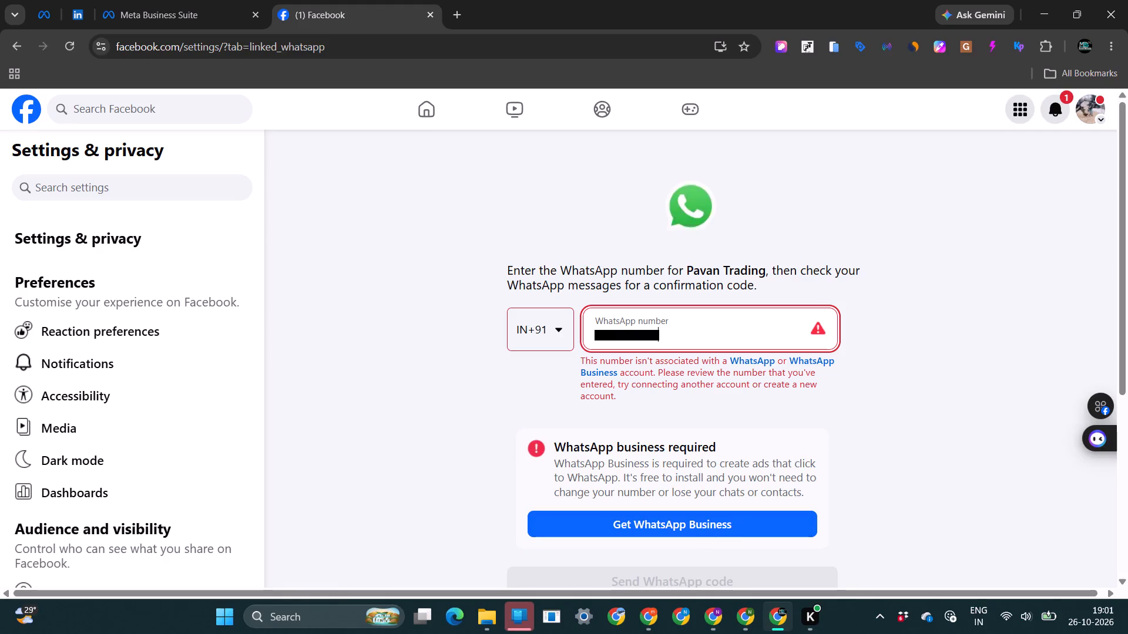
pyautogui.scroll(-2, 365, 330)
pyautogui.scroll(4, 556, 350)
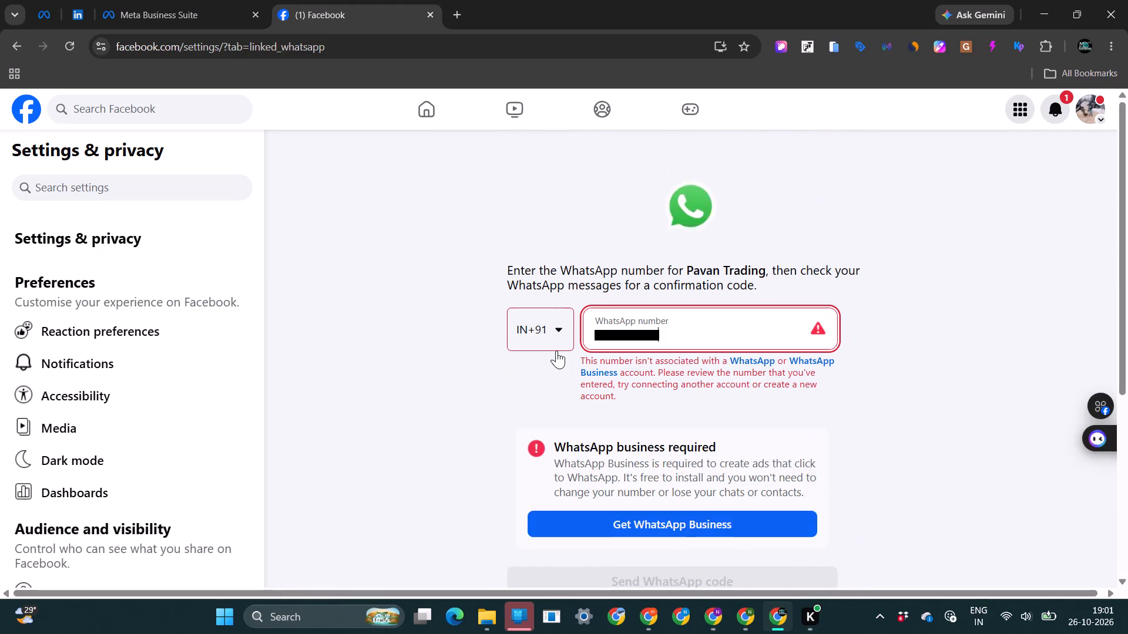
pyautogui.scroll(-3, 129, 347)
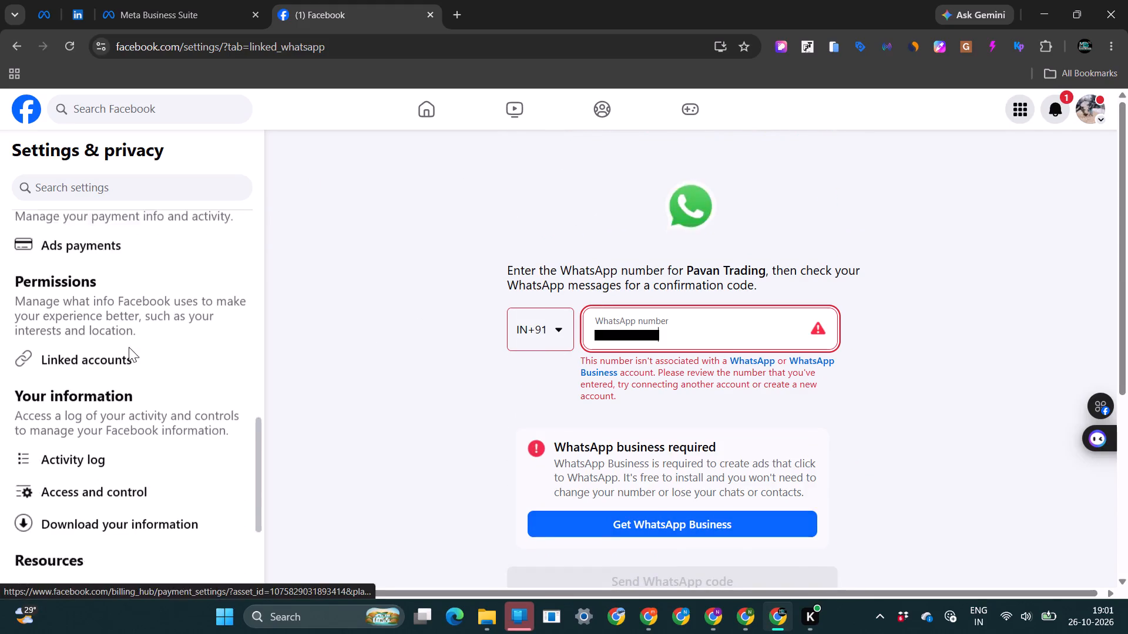
# Switch to Meta Business Suite and open the Pavan Trading Facebook Page from its profile picture.
pyautogui.click(217, 0)
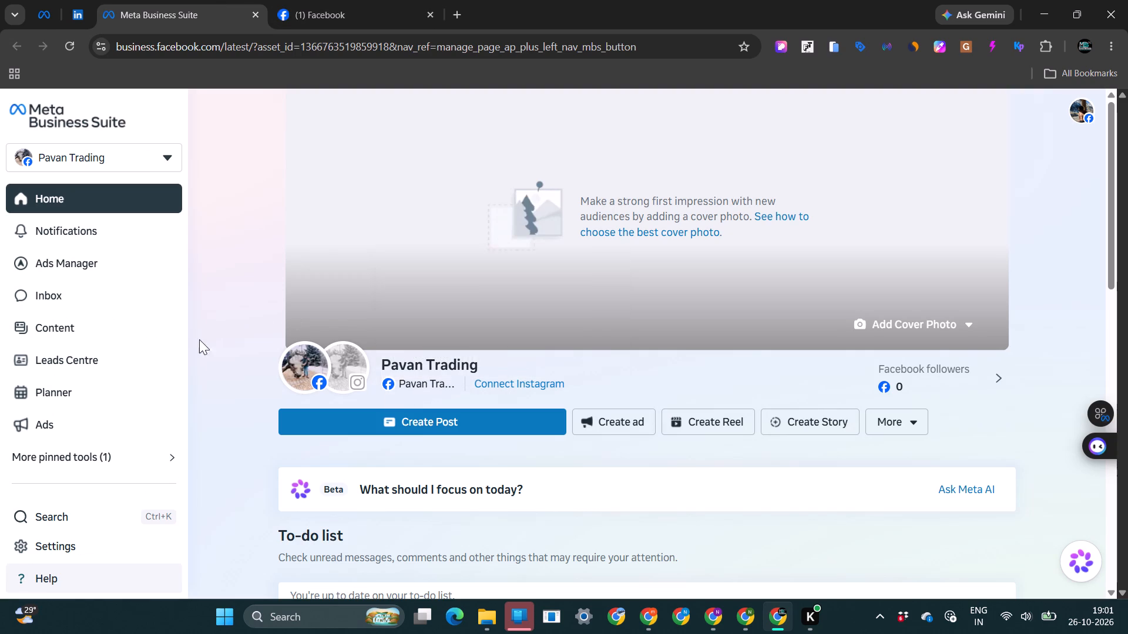
pyautogui.scroll(-2, 195, 341)
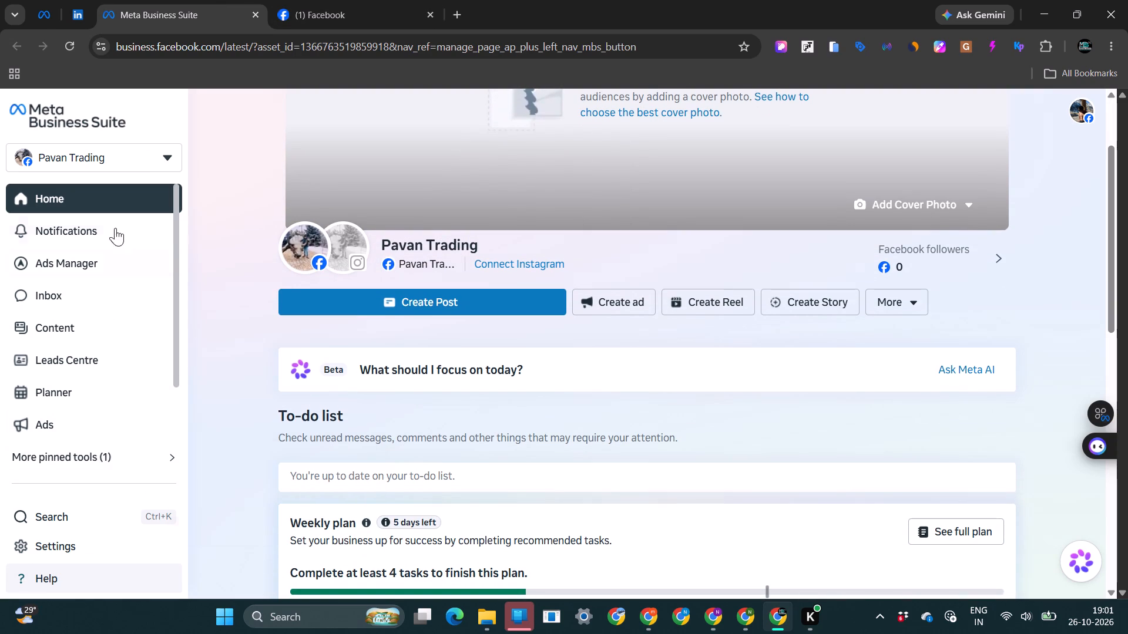
pyautogui.click(117, 142)
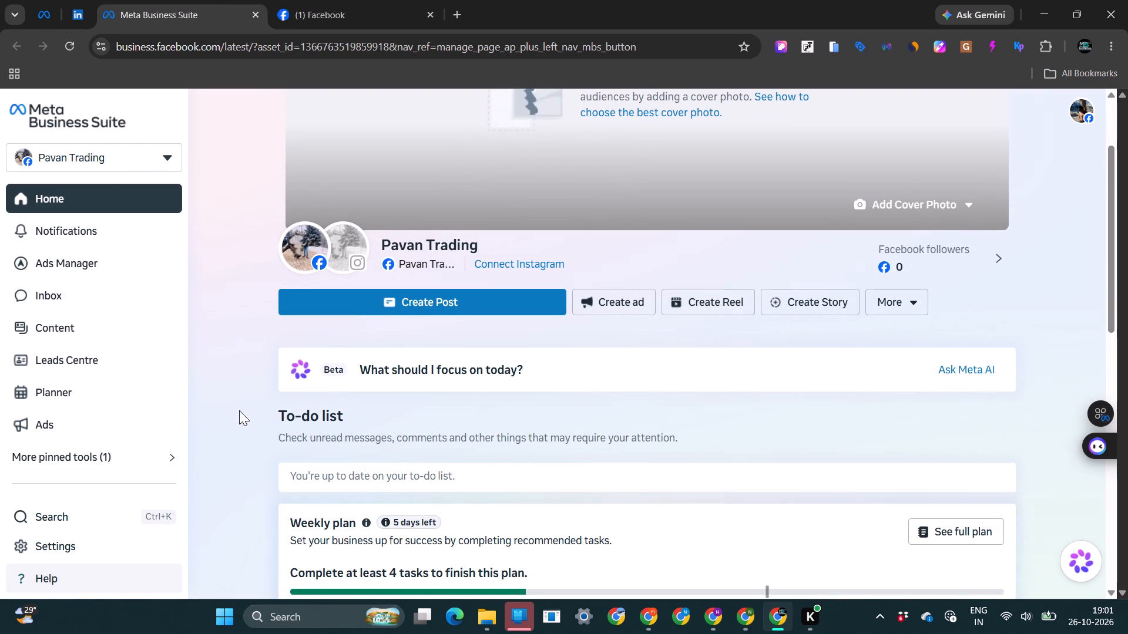
pyautogui.scroll(-1, 239, 410)
pyautogui.click(311, 148)
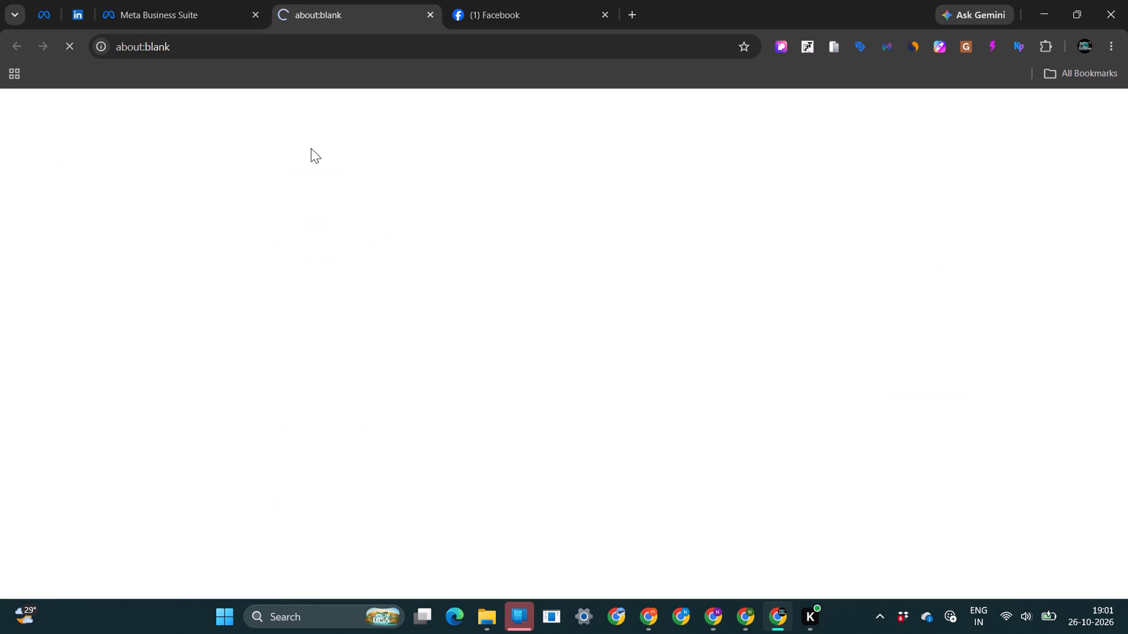
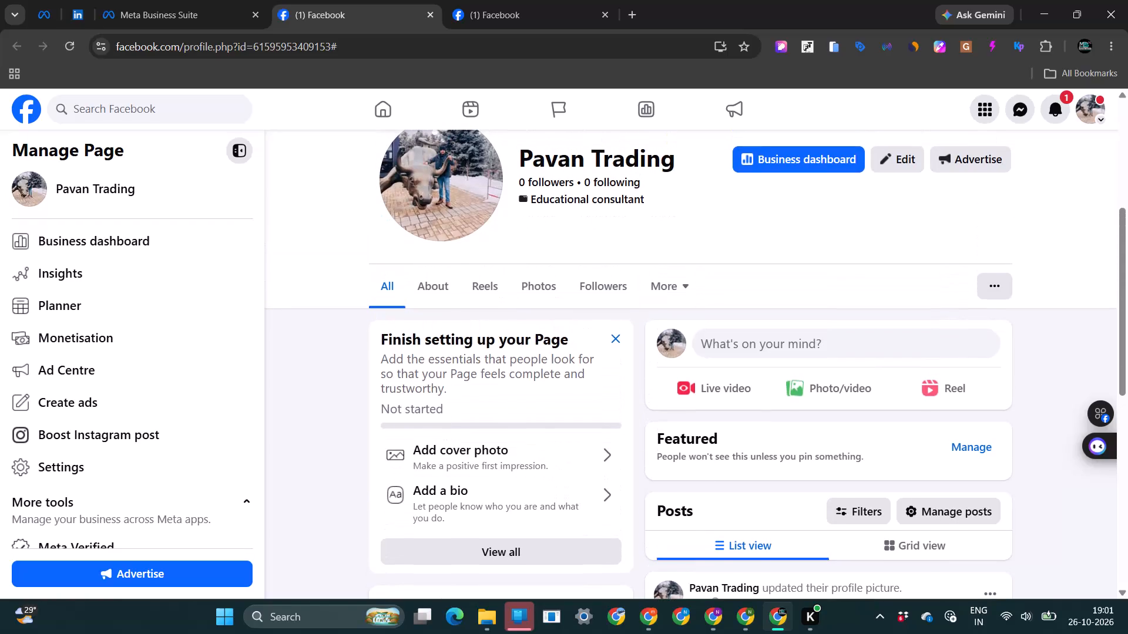
# Look through the Pavan Trading Page's posts, followers, photos and reels sections.
pyautogui.scroll(-3, 694, 451)
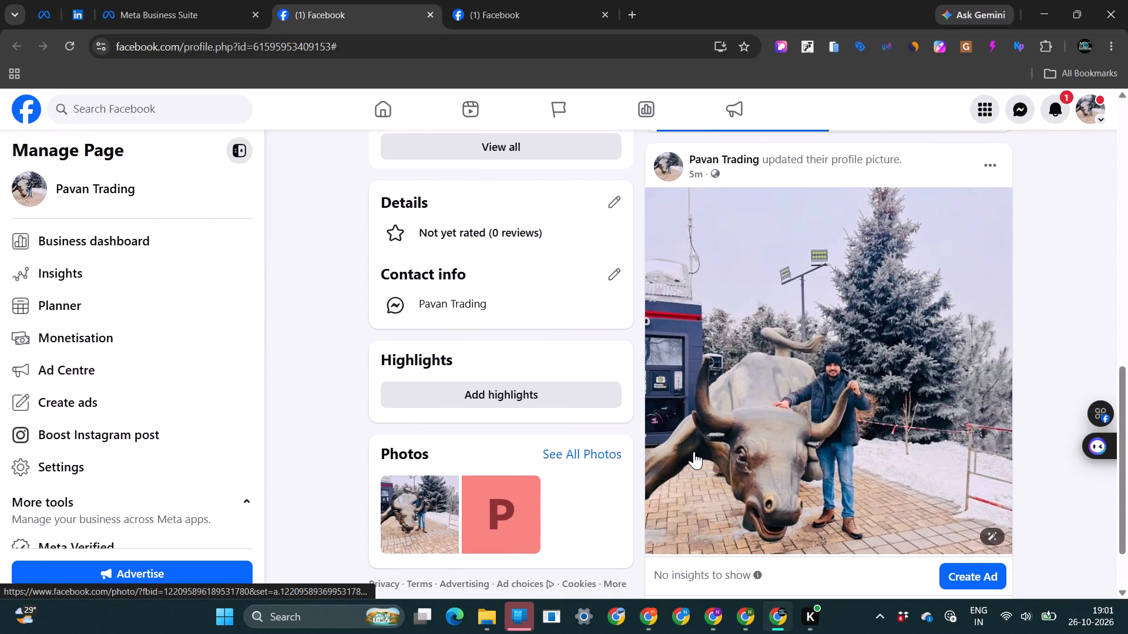
pyautogui.scroll(-1, 694, 451)
pyautogui.scroll(3, 535, 367)
pyautogui.click(680, 338)
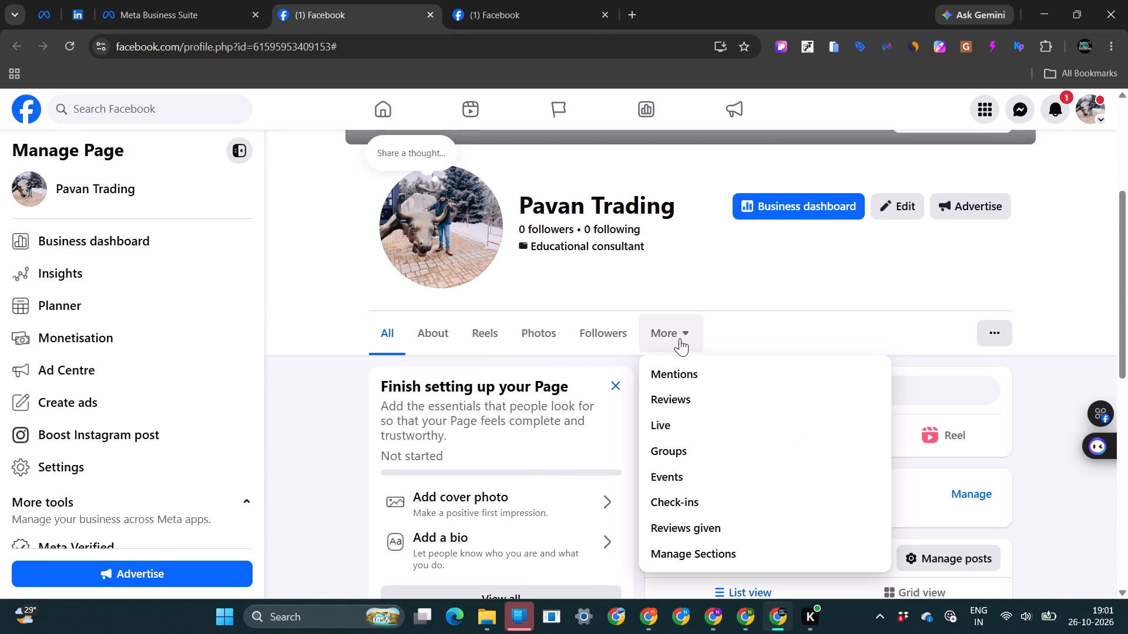
pyautogui.click(606, 325)
pyautogui.click(542, 333)
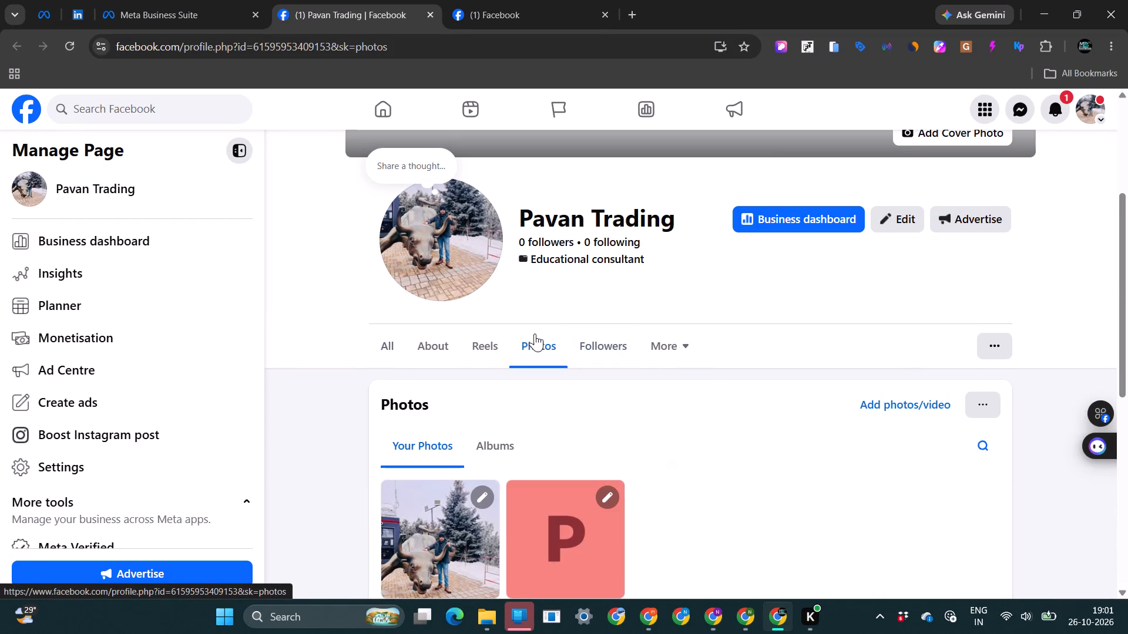
pyautogui.click(485, 342)
# Review the personal details fields in the Page's About section.
pyautogui.click(434, 346)
pyautogui.scroll(-2, 686, 323)
pyautogui.click(446, 362)
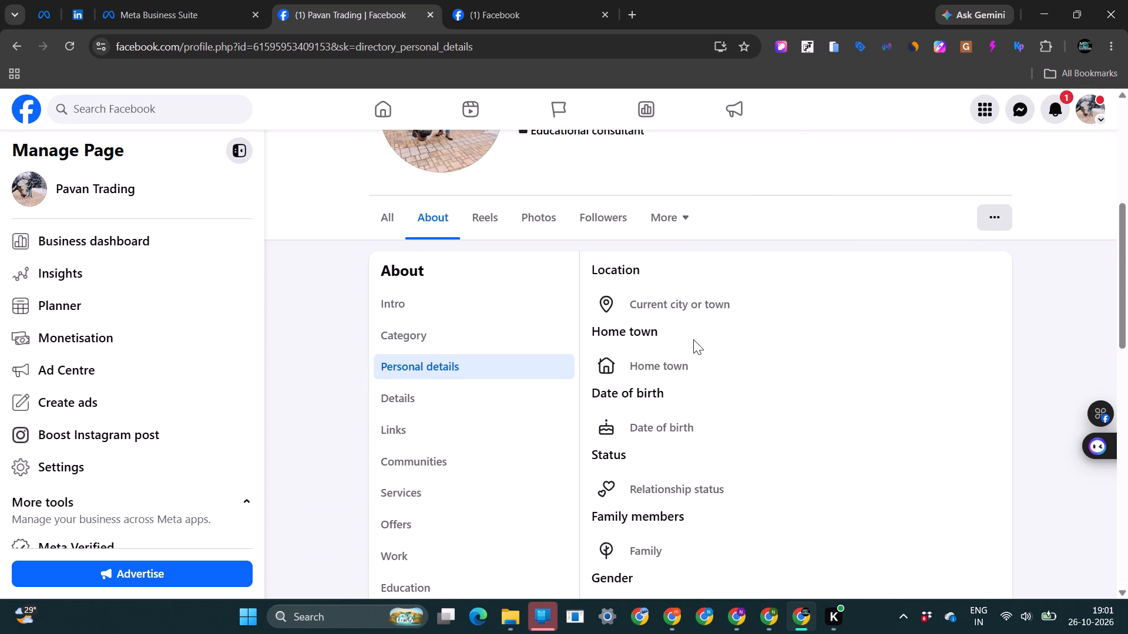
pyautogui.scroll(-1, 693, 339)
pyautogui.scroll(-2, 710, 462)
pyautogui.scroll(2, 710, 462)
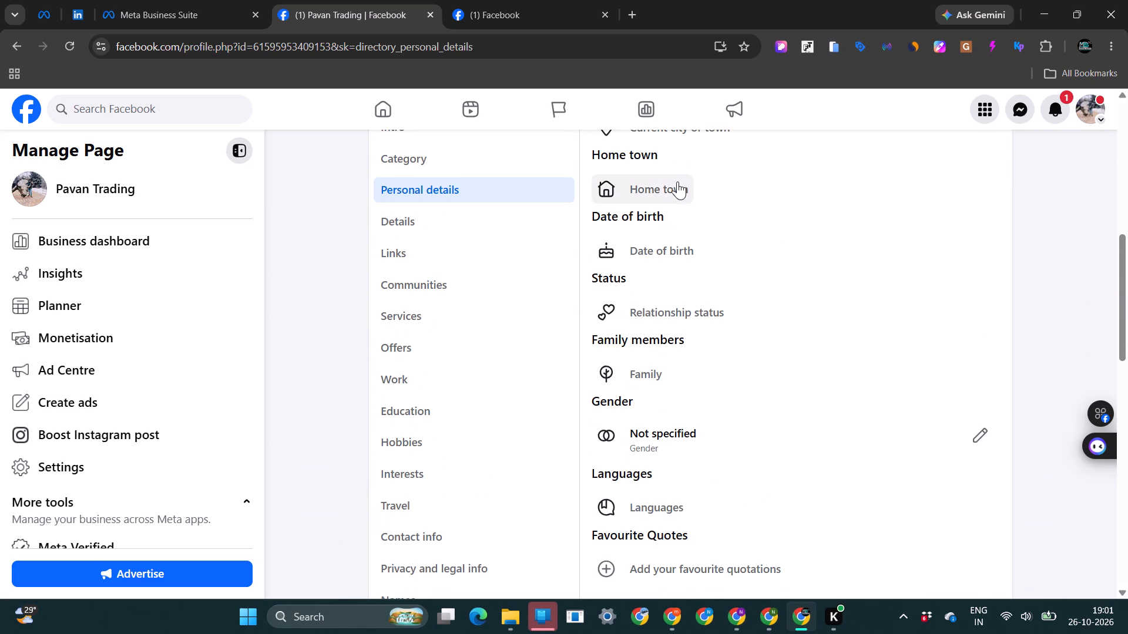
pyautogui.scroll(2, 677, 181)
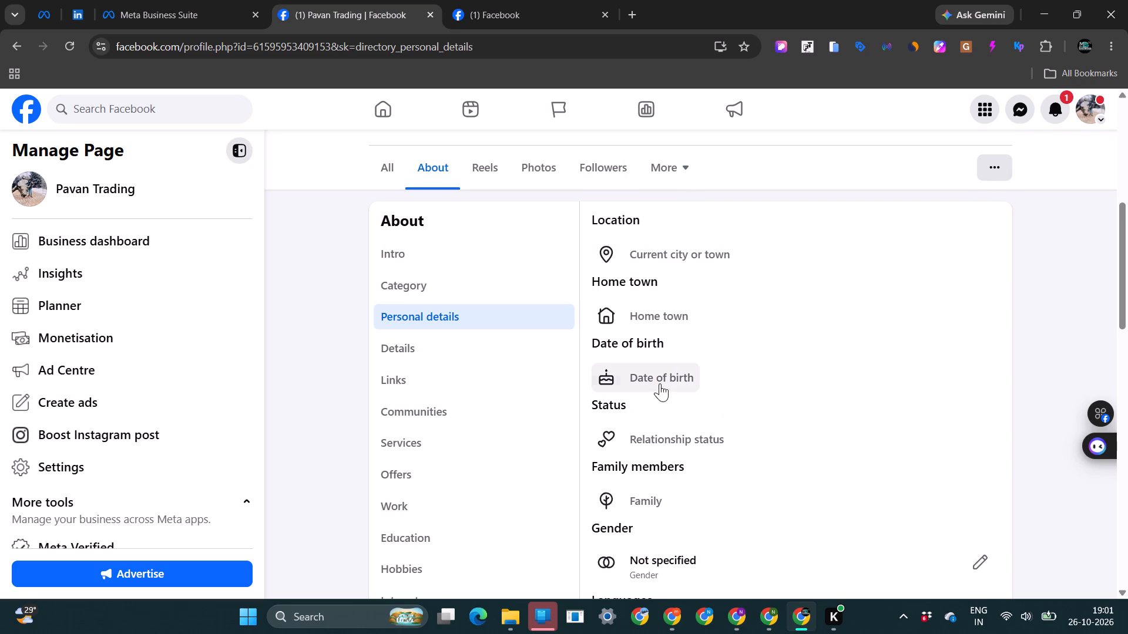
# Set the Page's current town/city to Nagpur, Maharashtra, and save it.
pyautogui.click(660, 383)
pyautogui.scroll(-1, 699, 315)
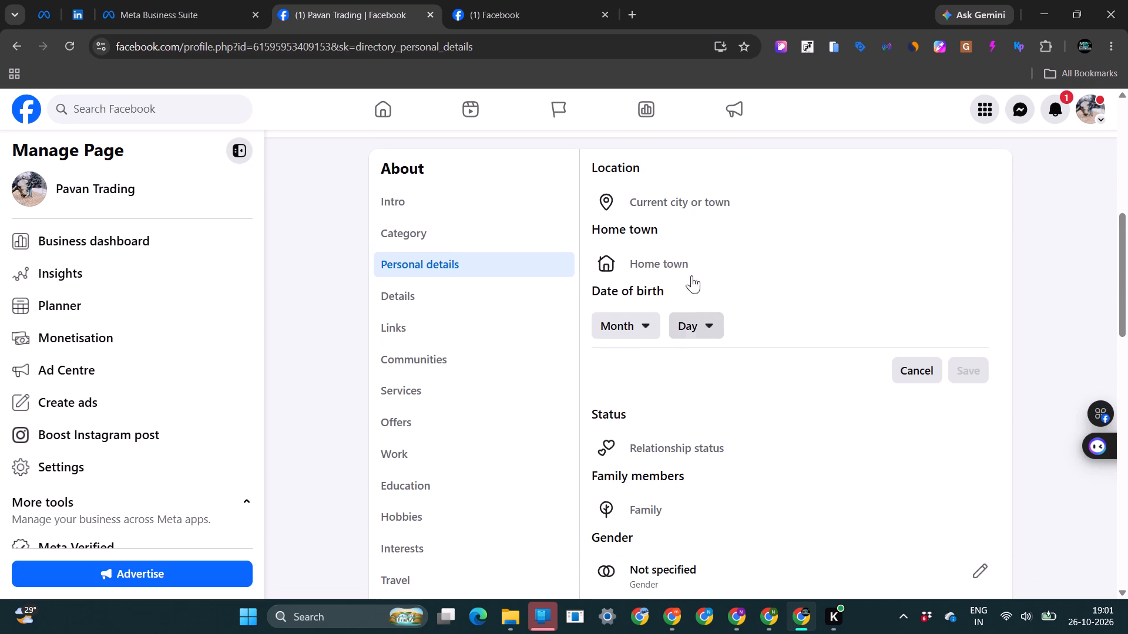
pyautogui.click(687, 197)
pyautogui.click(657, 240)
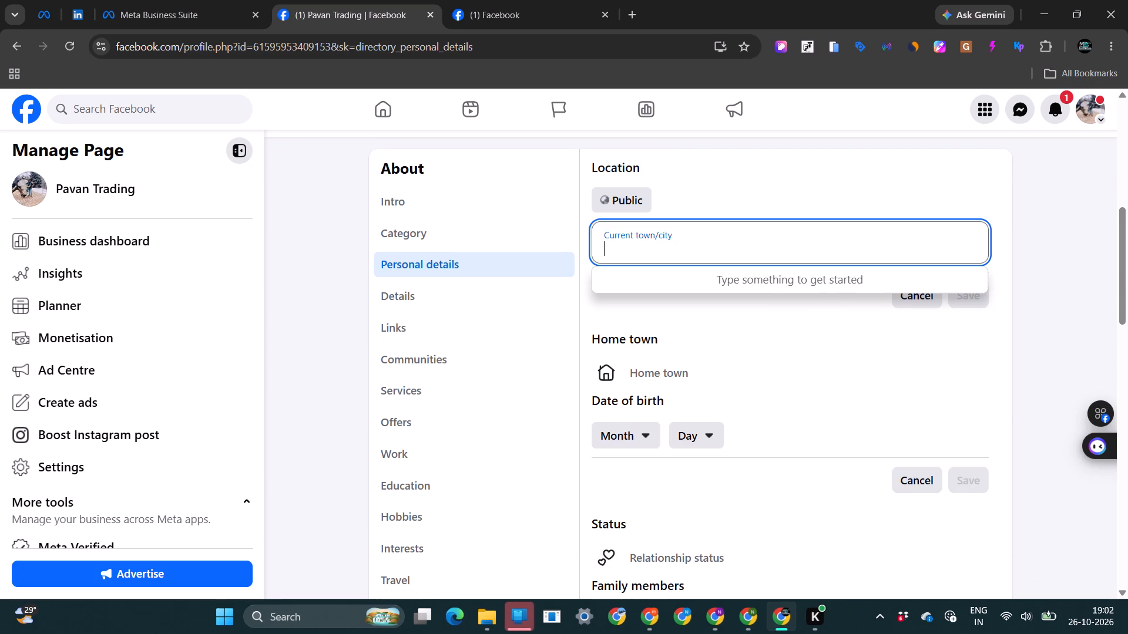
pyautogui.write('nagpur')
pyautogui.click(696, 290)
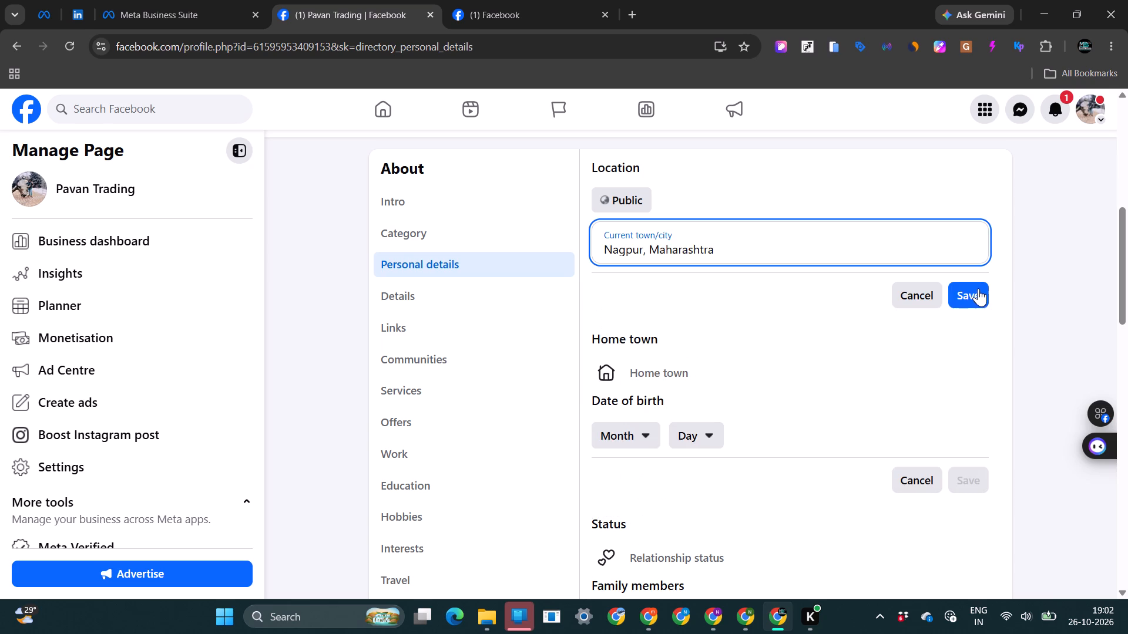
pyautogui.click(978, 294)
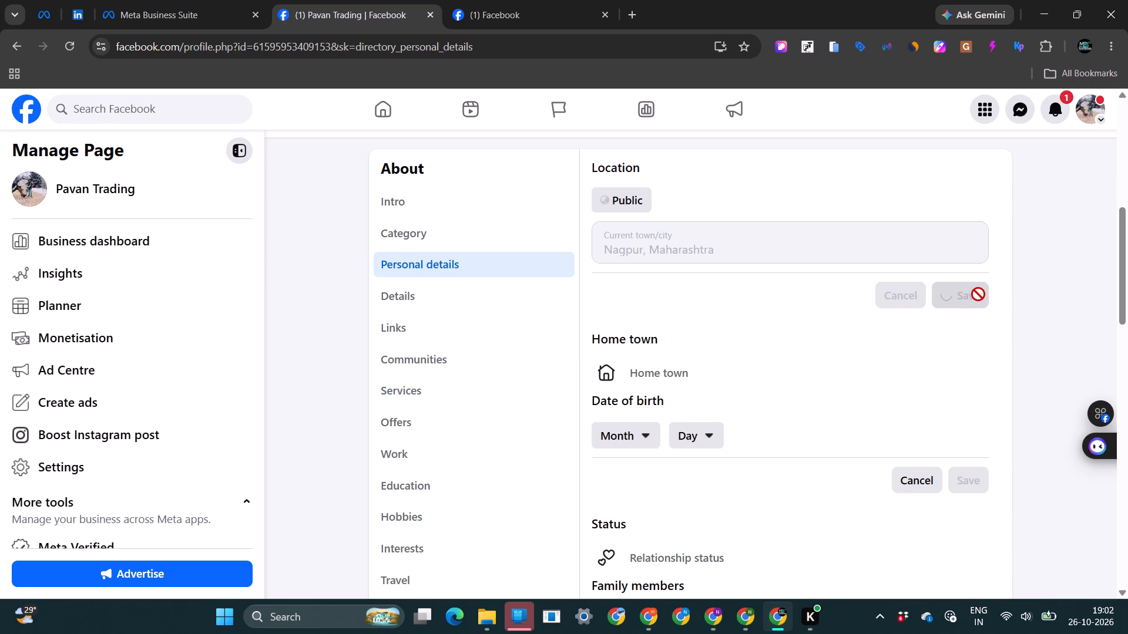
# Check the About section's personal details, Details, Intro, Links and Services pages for further setup options.
pyautogui.scroll(-3, 978, 294)
pyautogui.scroll(3, 978, 294)
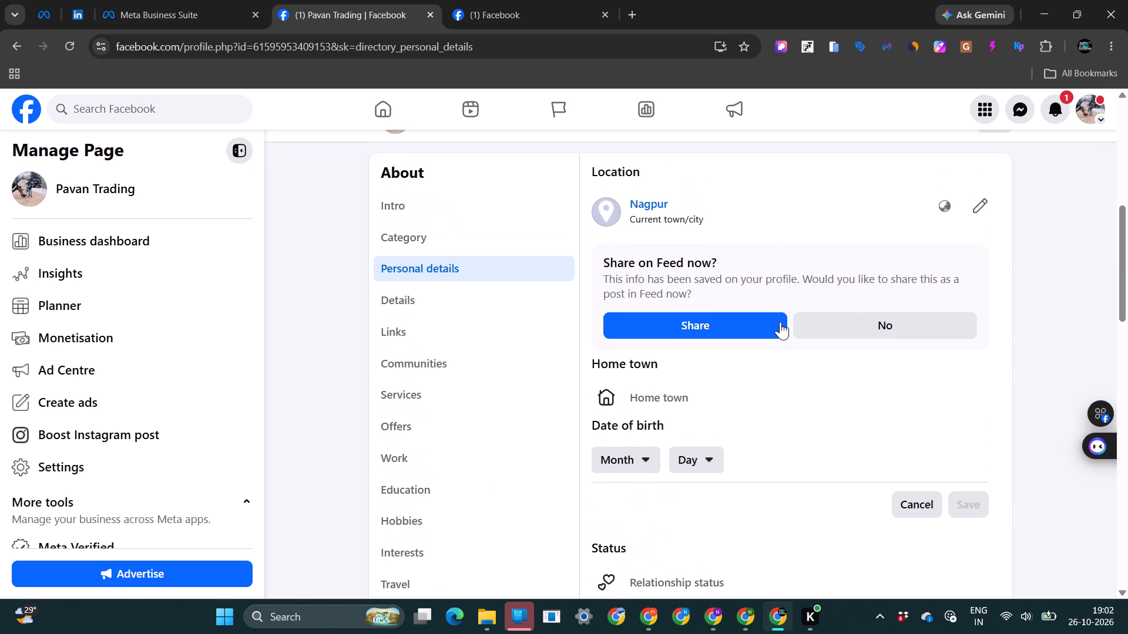
pyautogui.scroll(-4, 875, 326)
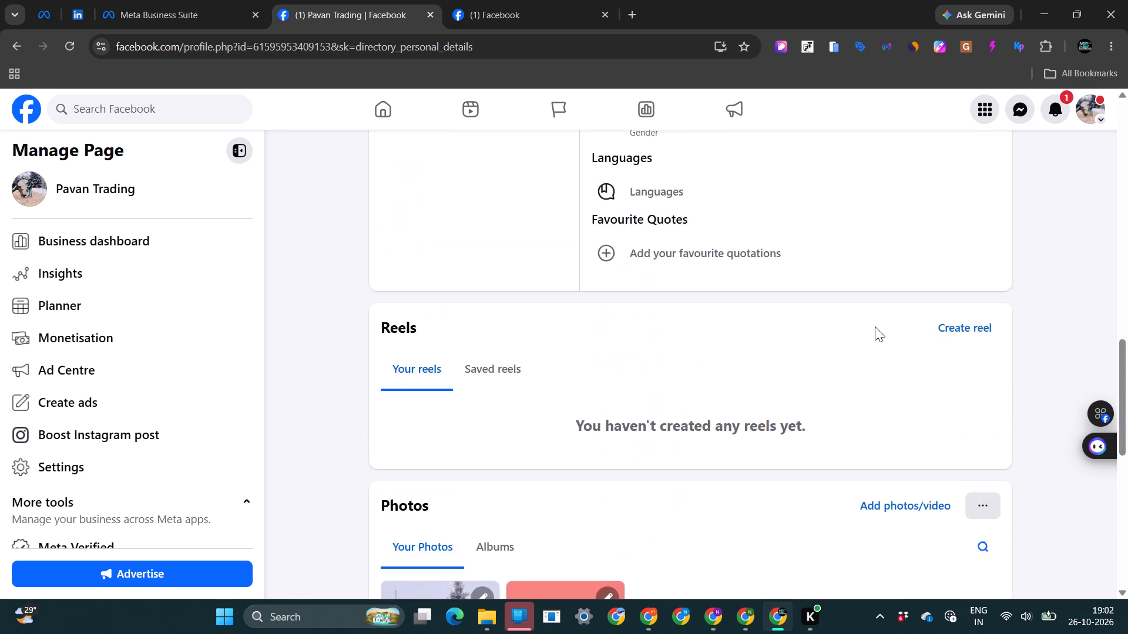
pyautogui.scroll(7, 875, 326)
pyautogui.scroll(-3, 600, 394)
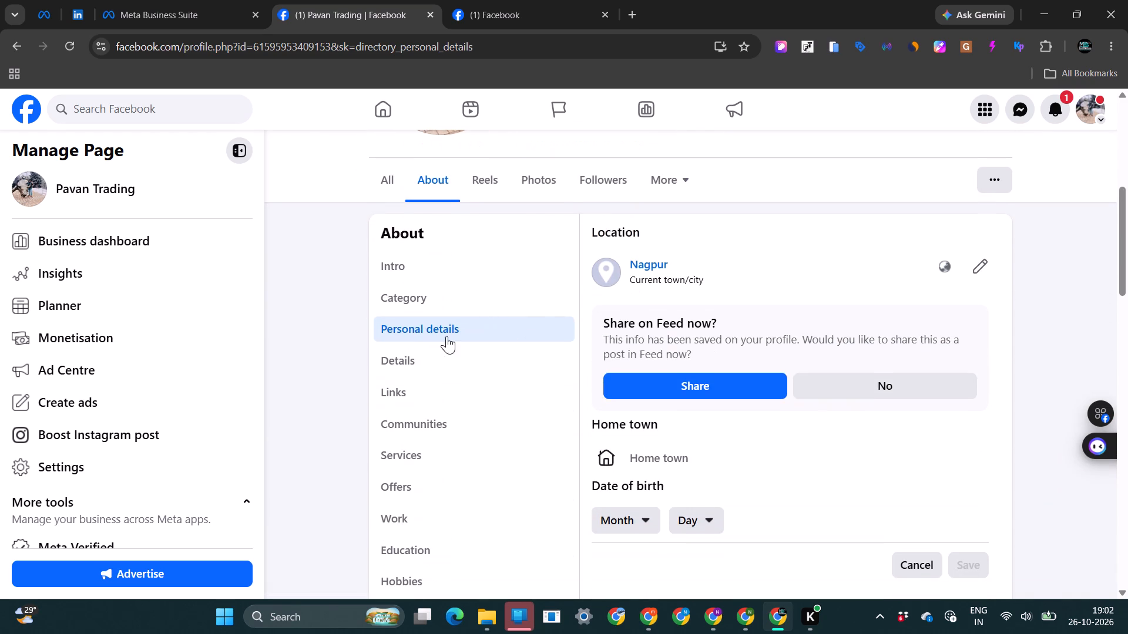
pyautogui.click(429, 359)
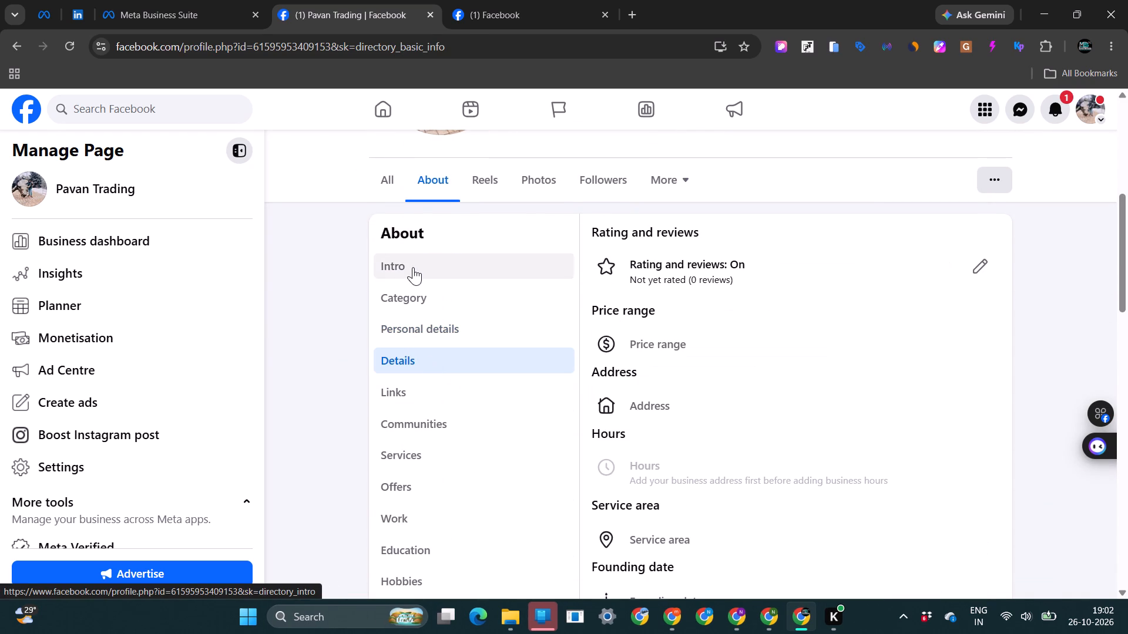
pyautogui.click(412, 260)
pyautogui.scroll(-1, 412, 260)
pyautogui.click(415, 310)
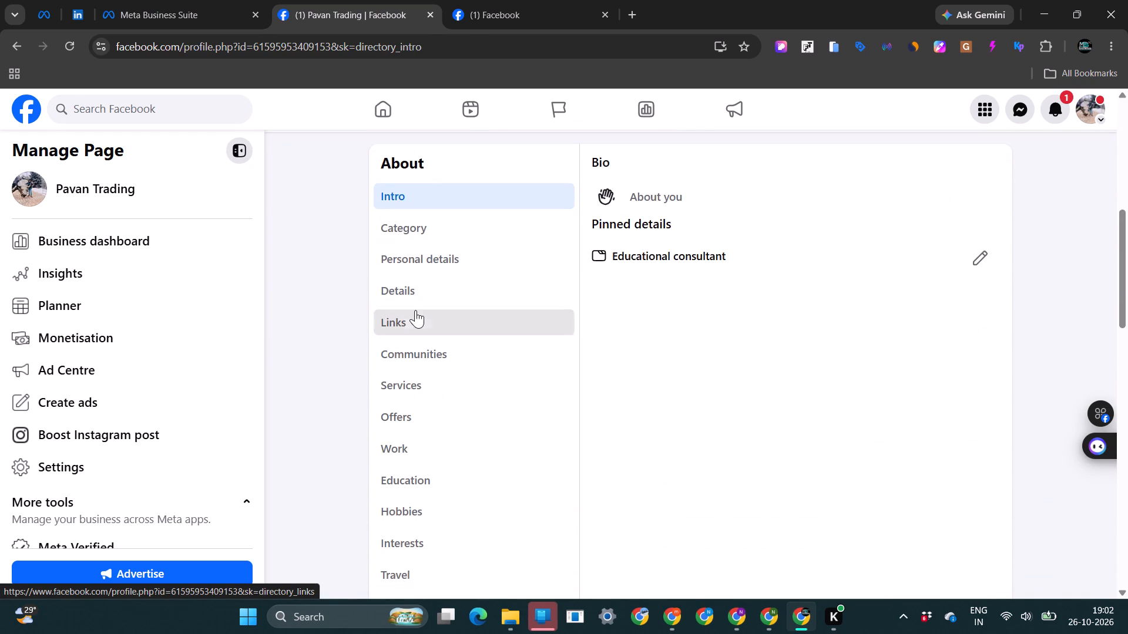
pyautogui.scroll(-1, 418, 388)
pyautogui.click(416, 284)
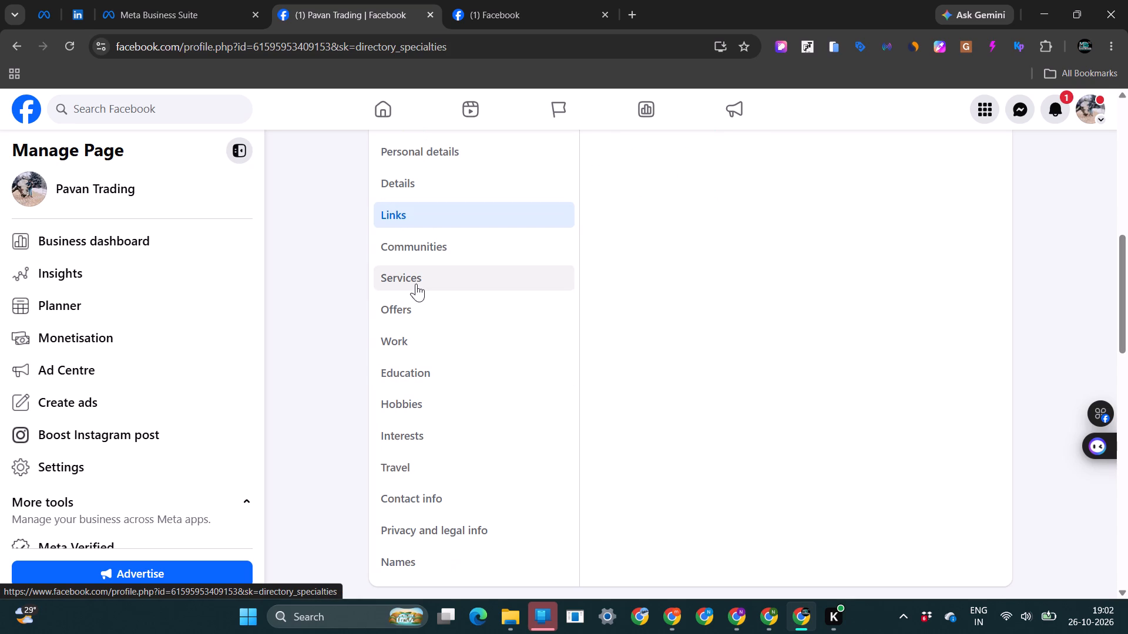
pyautogui.scroll(2, 416, 284)
pyautogui.scroll(-1, 234, 285)
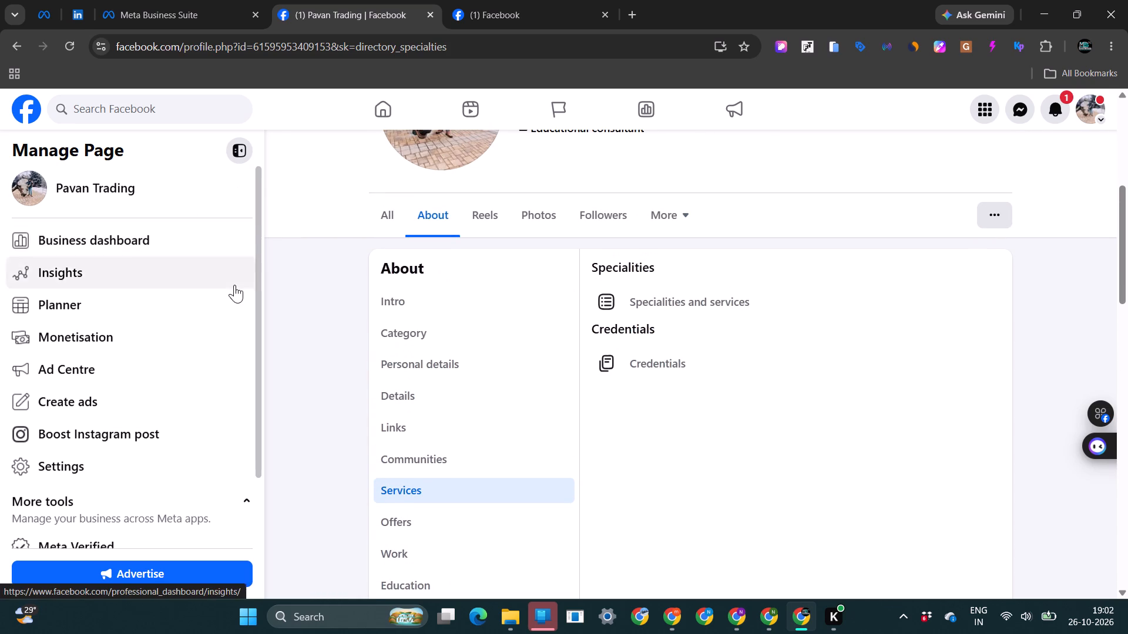
pyautogui.scroll(-1, 234, 285)
# Open Meta Business Suite from the Page's management tools and look over its home overview.
pyautogui.click(140, 518)
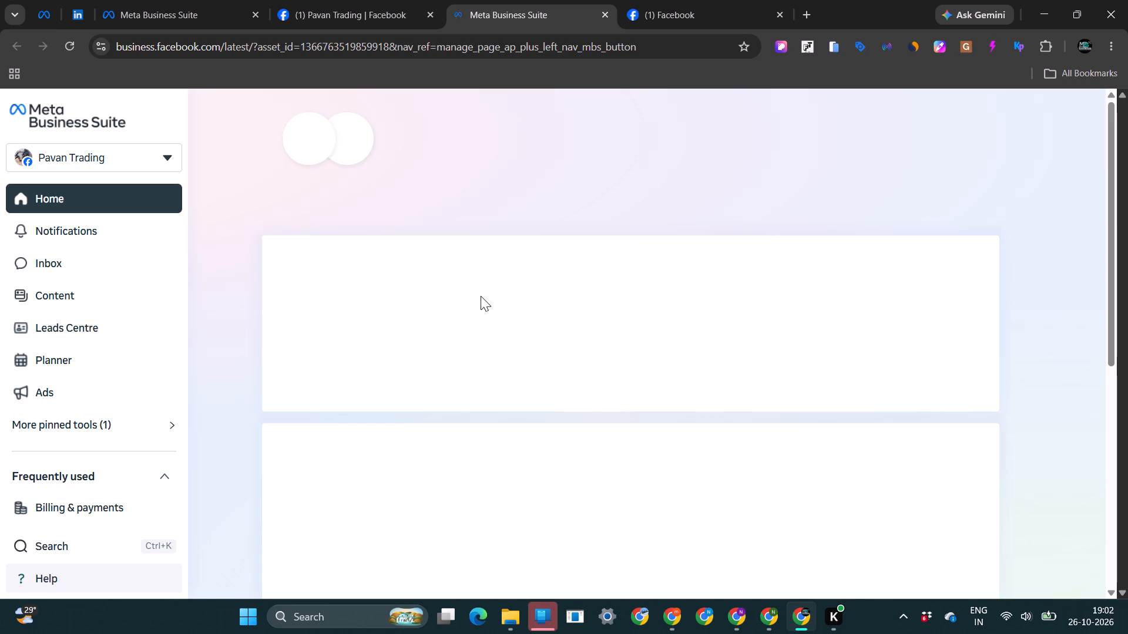
pyautogui.scroll(-3, 486, 371)
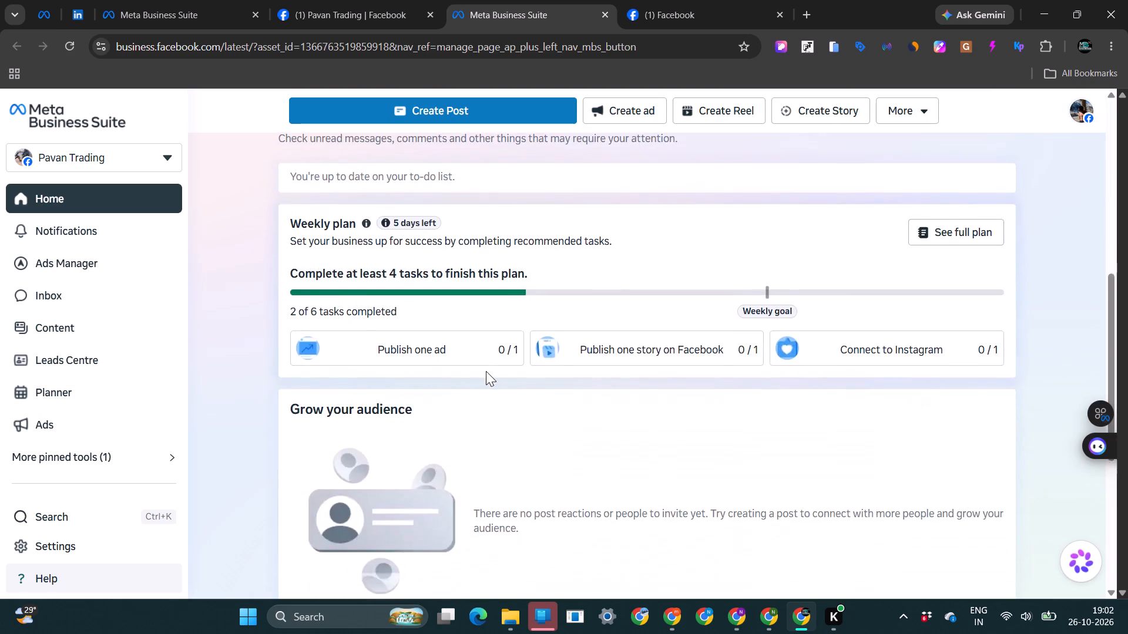
pyautogui.scroll(-1, 486, 371)
pyautogui.scroll(4, 486, 371)
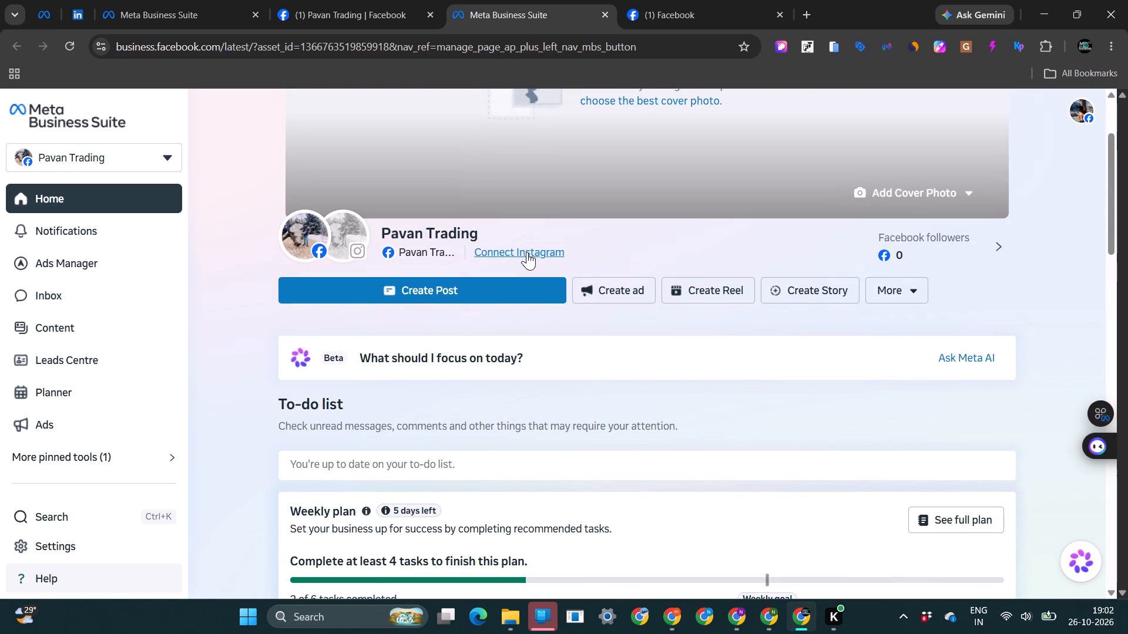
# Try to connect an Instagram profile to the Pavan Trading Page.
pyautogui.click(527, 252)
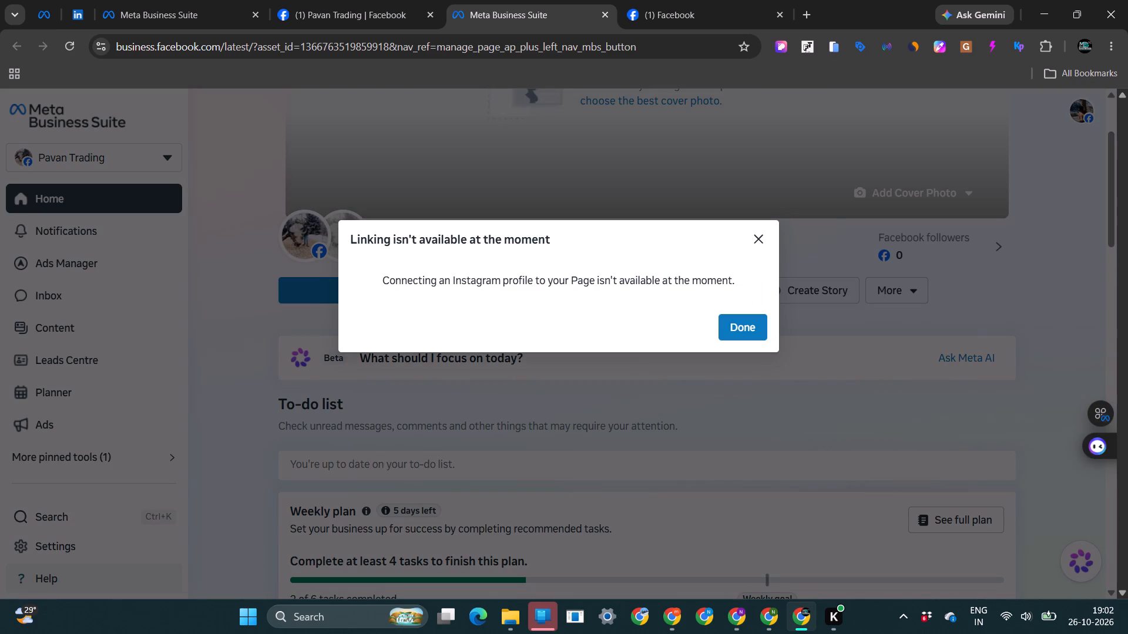
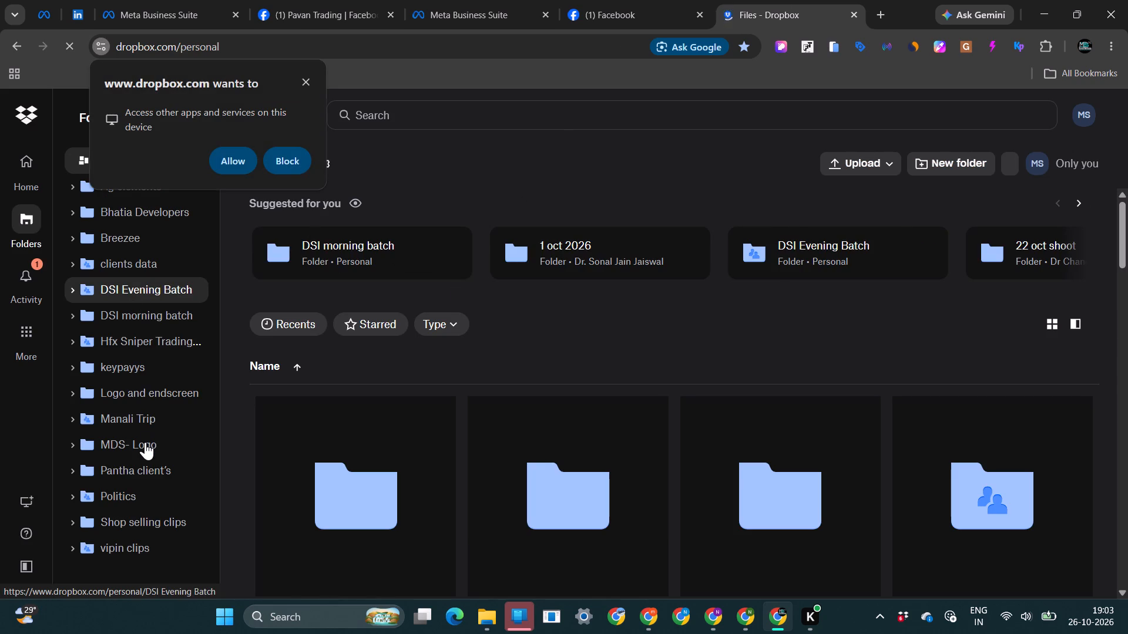
# Dismiss Dropbox's request to access other apps and services on this device without allowing or blocking it.
pyautogui.scroll(-2, 137, 420)
pyautogui.scroll(1, 137, 420)
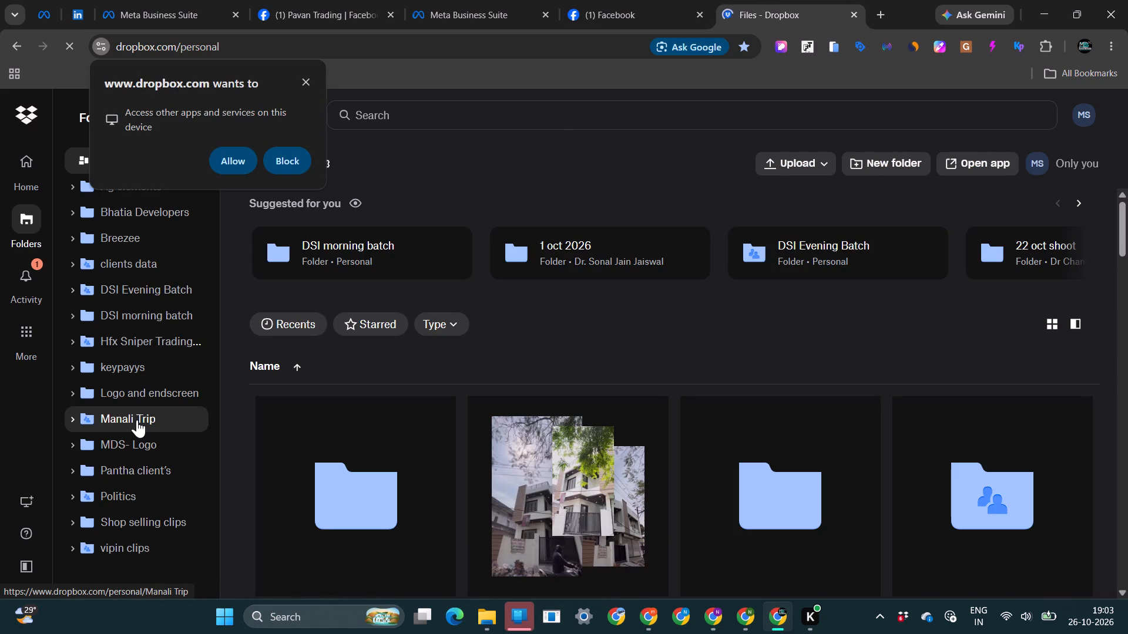
pyautogui.scroll(1, 137, 420)
pyautogui.click(408, 181)
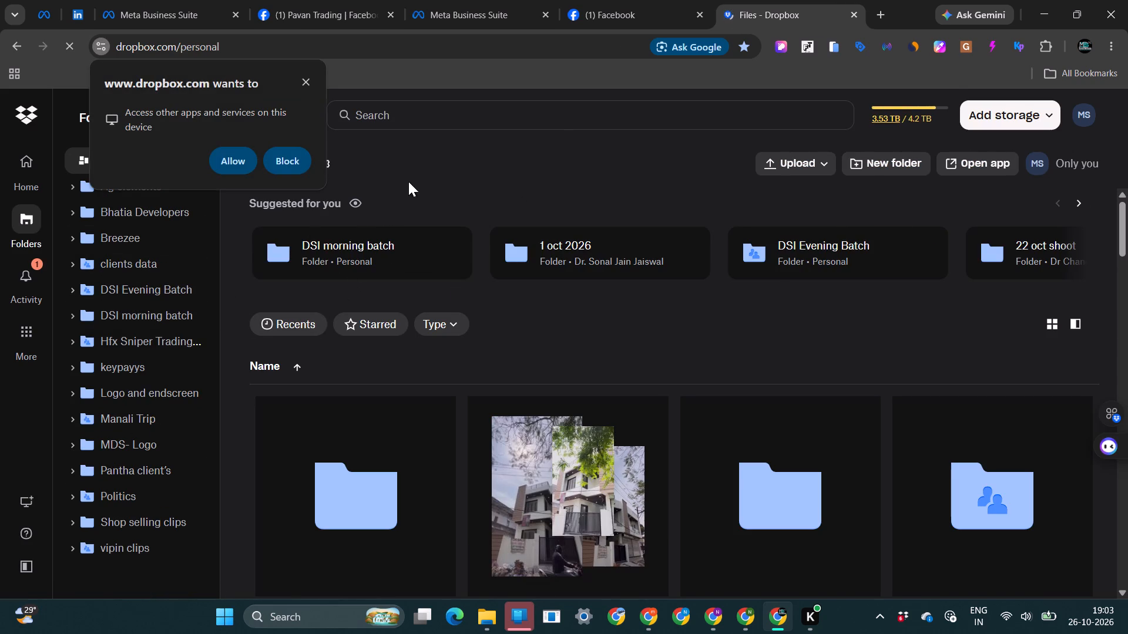
pyautogui.click(308, 89)
pyautogui.click(300, 82)
# Expand the clients data folder in the folder tree and look through its client subfolders for the needed material.
pyautogui.click(73, 261)
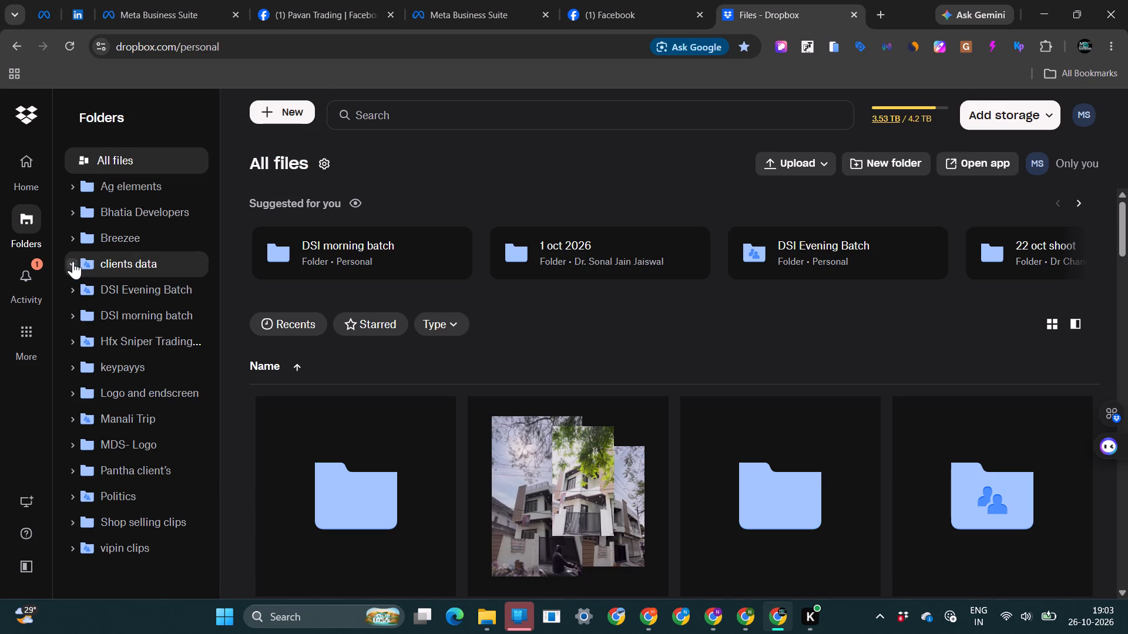
pyautogui.scroll(-2, 145, 383)
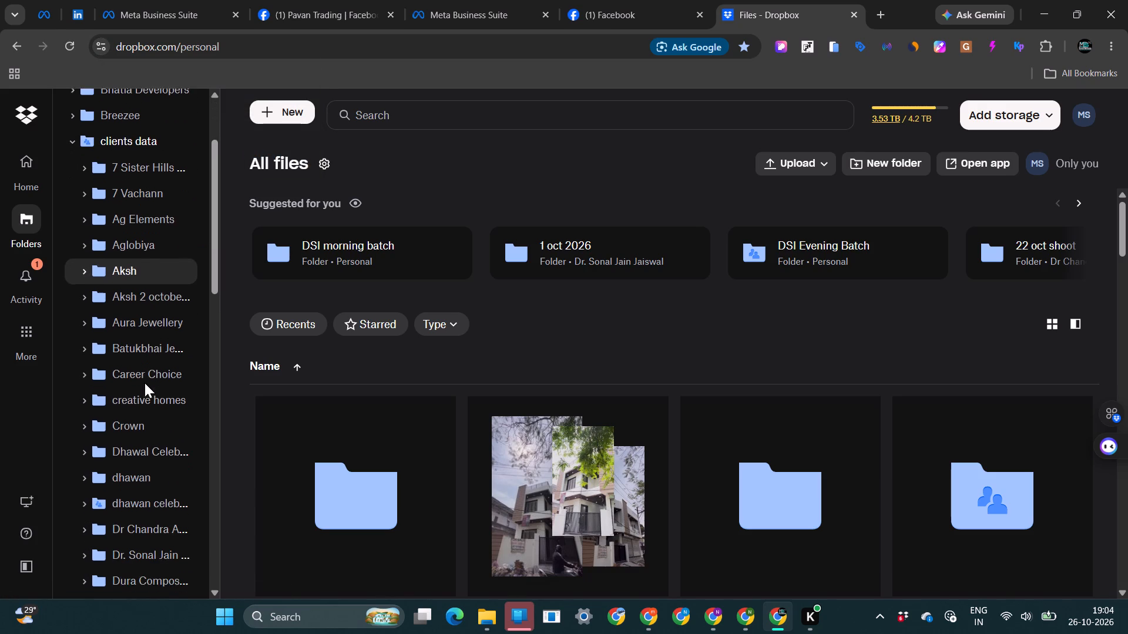
pyautogui.scroll(-1, 148, 493)
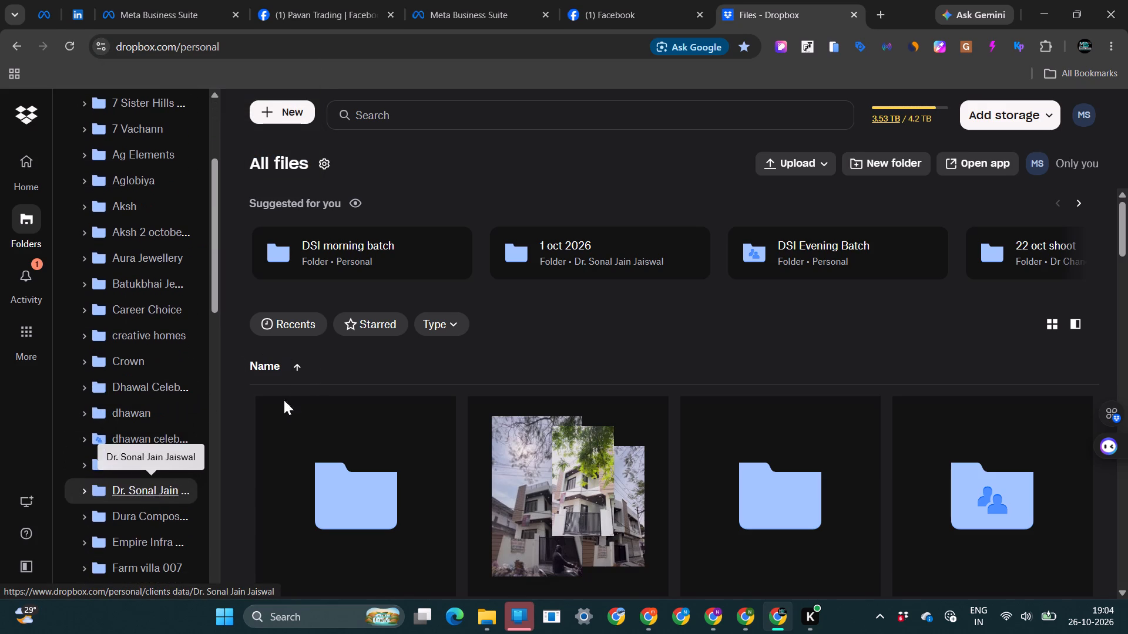
pyautogui.scroll(-2, 166, 504)
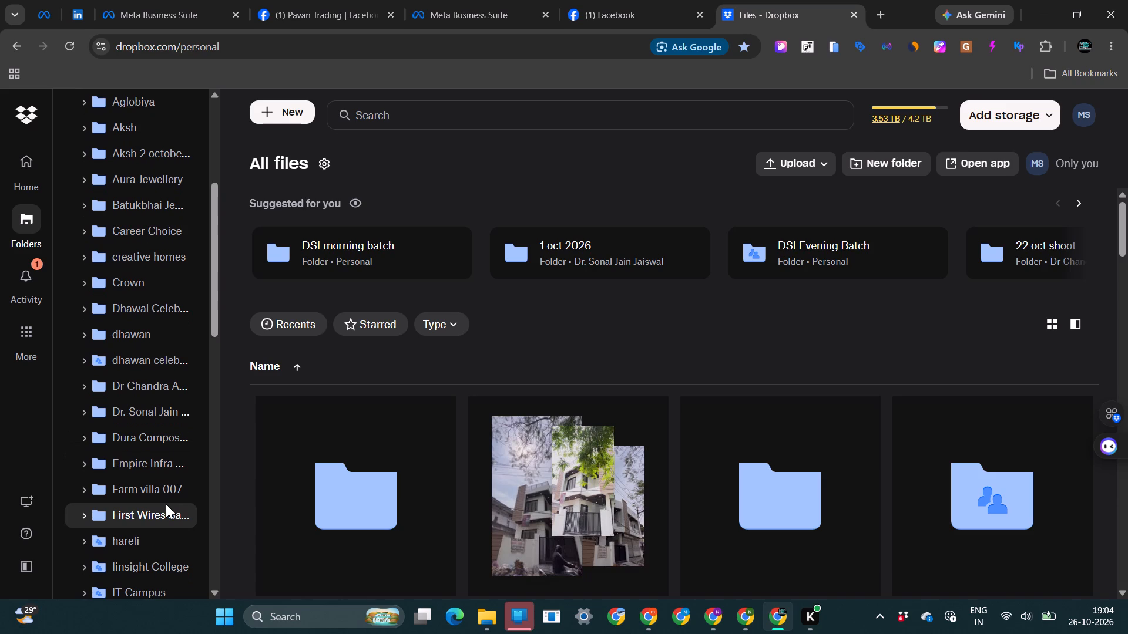
pyautogui.scroll(-1, 166, 504)
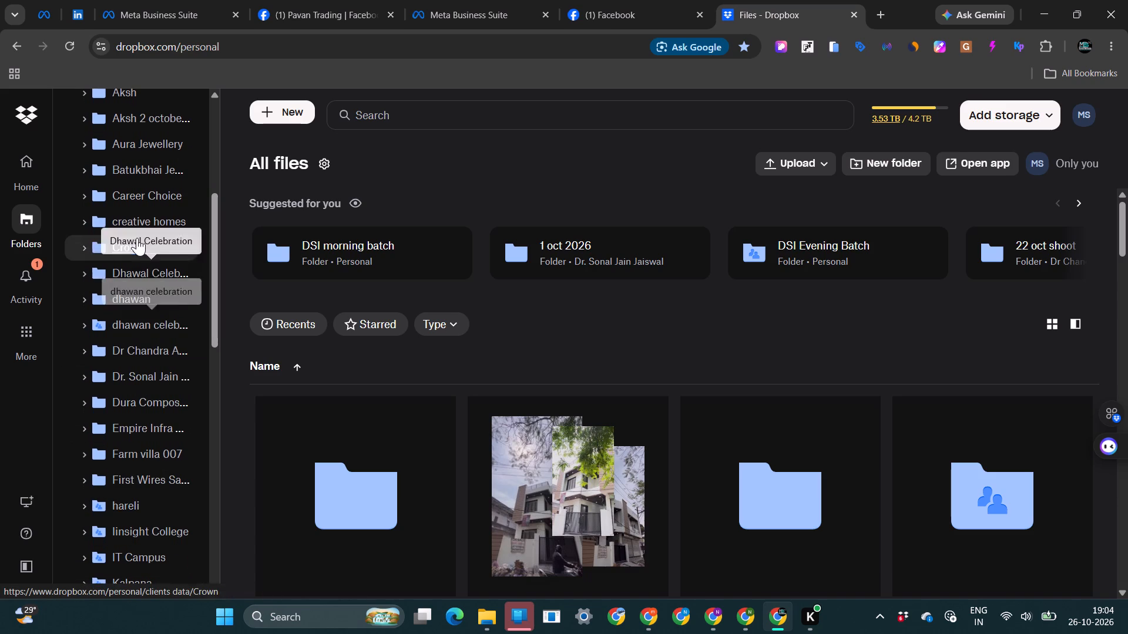
pyautogui.scroll(-2, 144, 385)
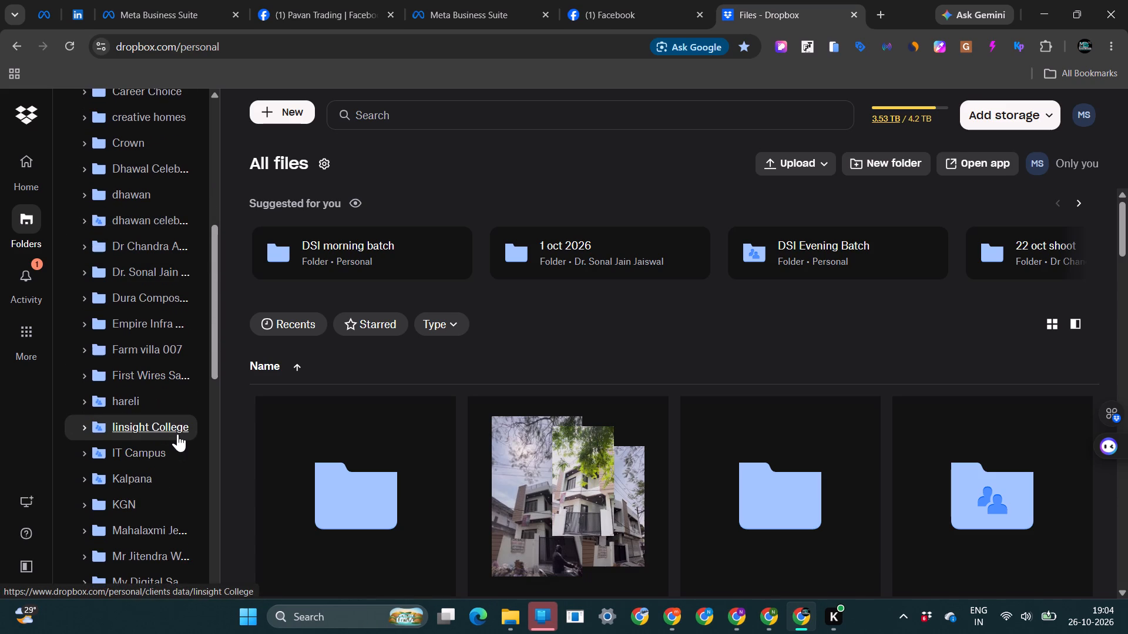
pyautogui.scroll(-2, 150, 453)
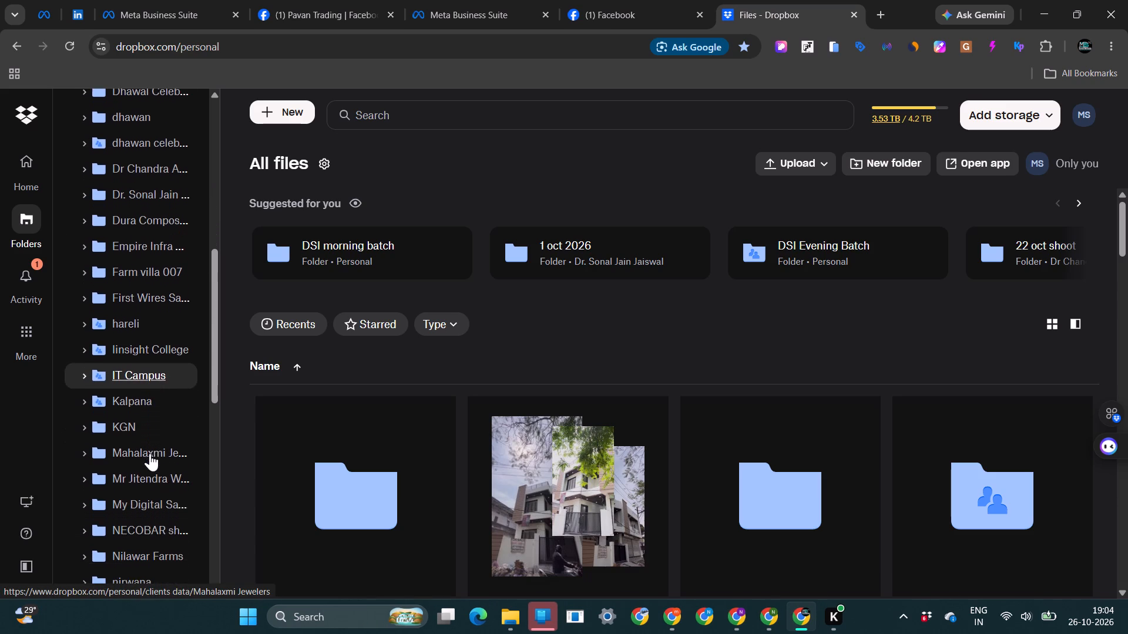
pyautogui.scroll(-2, 150, 453)
pyautogui.scroll(-1, 150, 541)
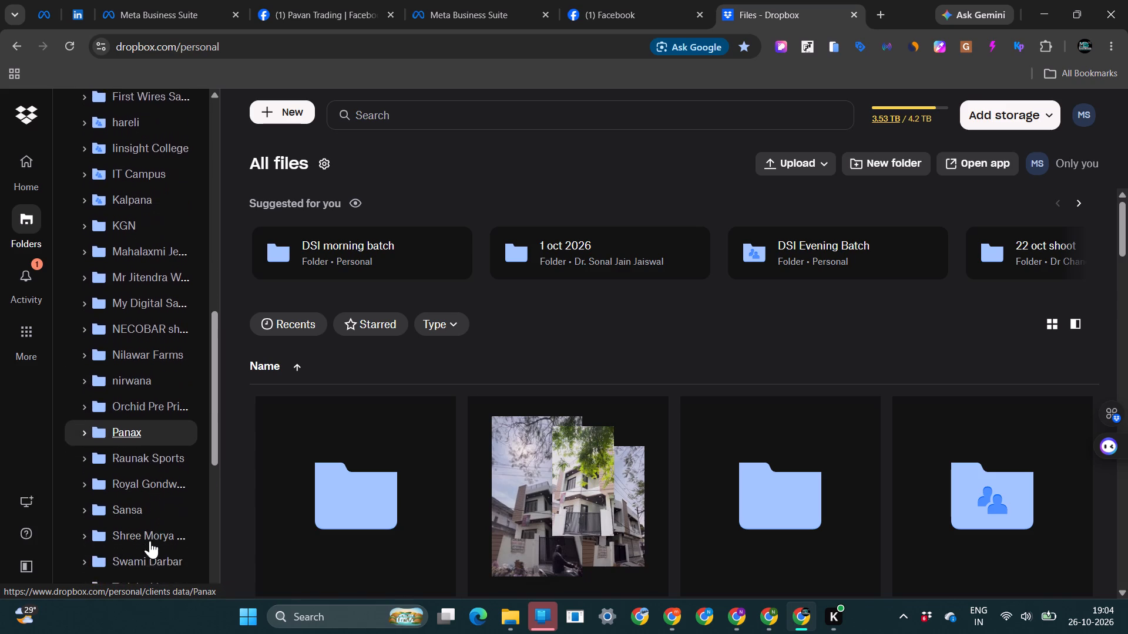
pyautogui.scroll(-4, 150, 541)
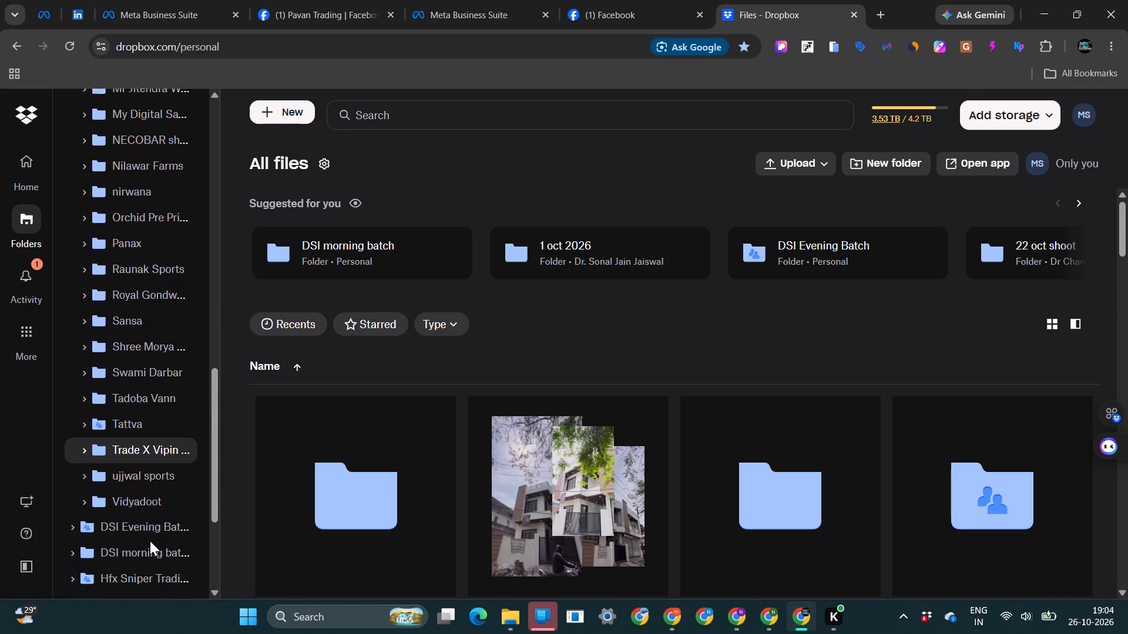
pyautogui.scroll(-1, 150, 541)
pyautogui.scroll(-1, 160, 485)
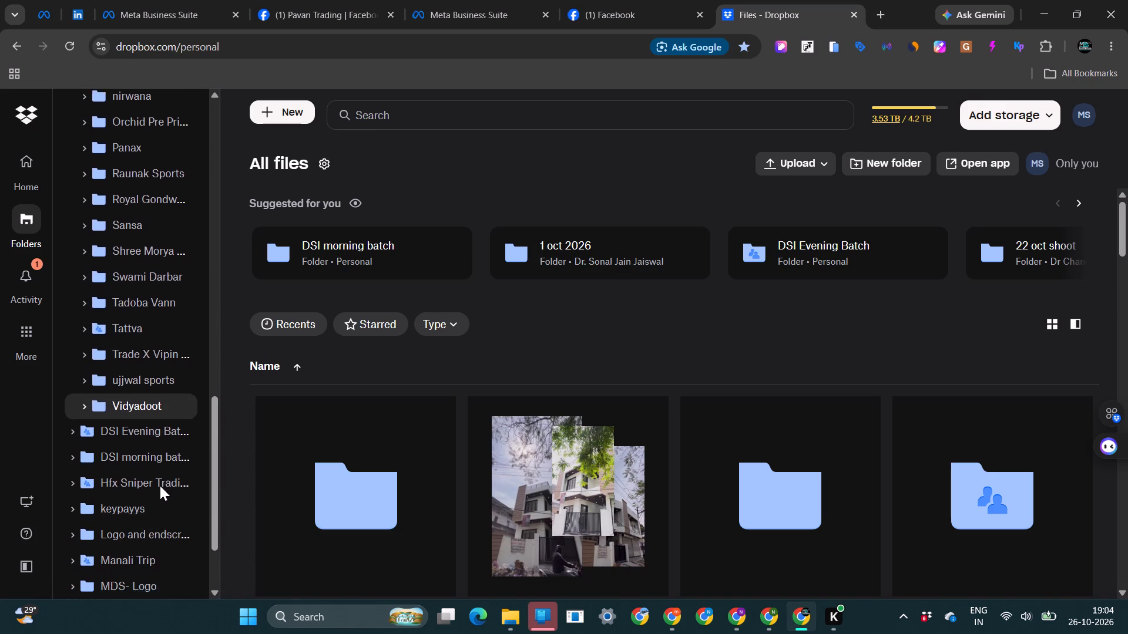
pyautogui.scroll(-3, 160, 485)
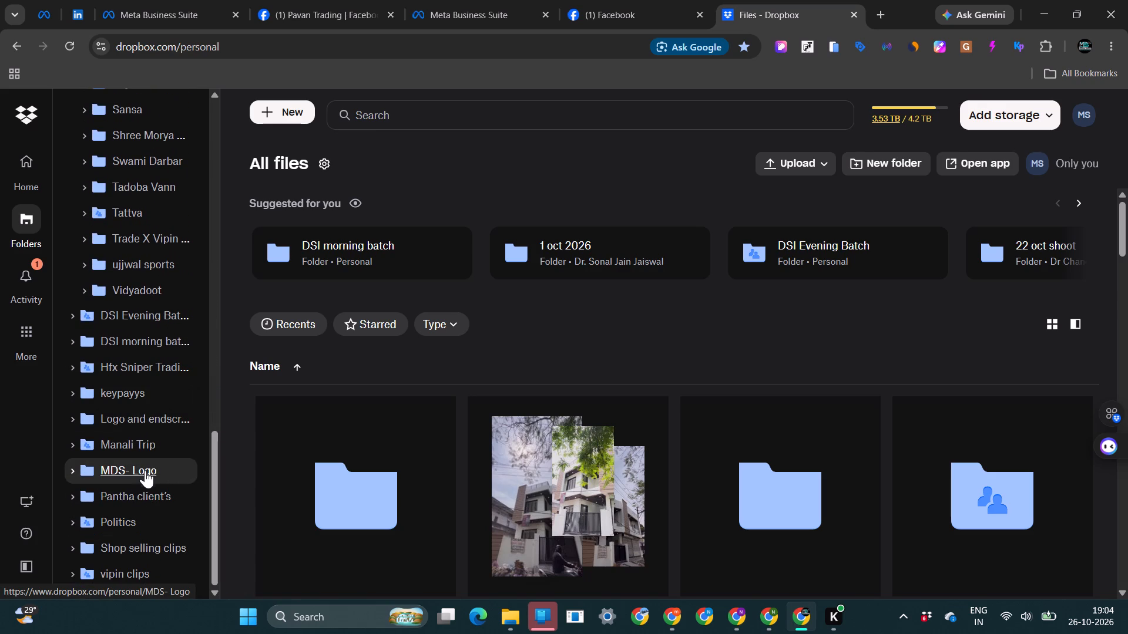
pyautogui.scroll(2, 148, 509)
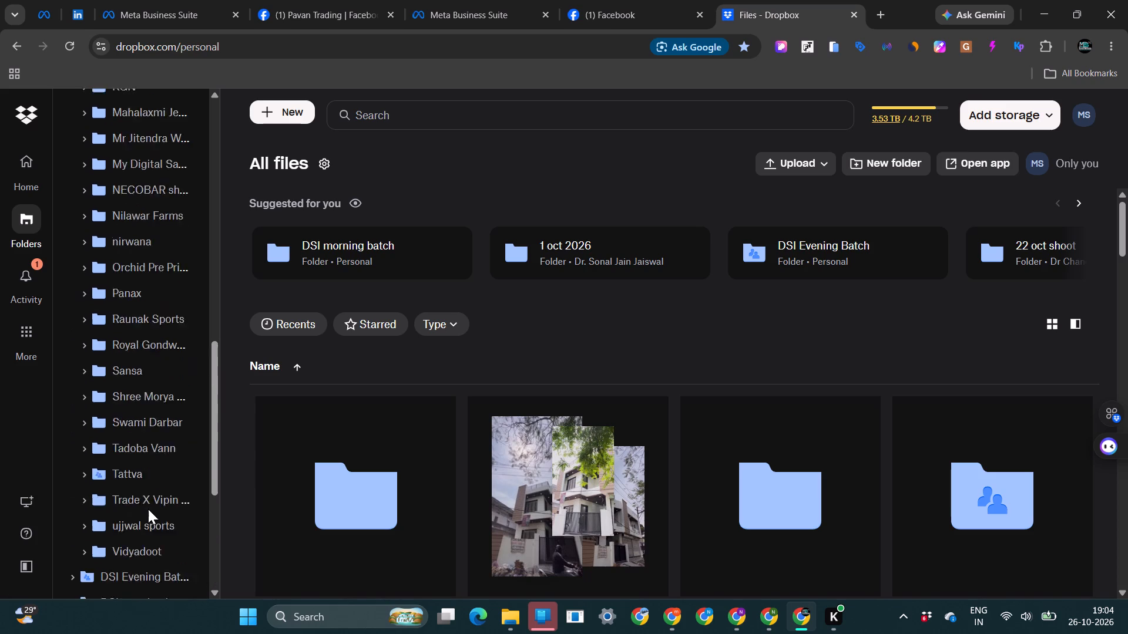
pyautogui.scroll(3, 137, 375)
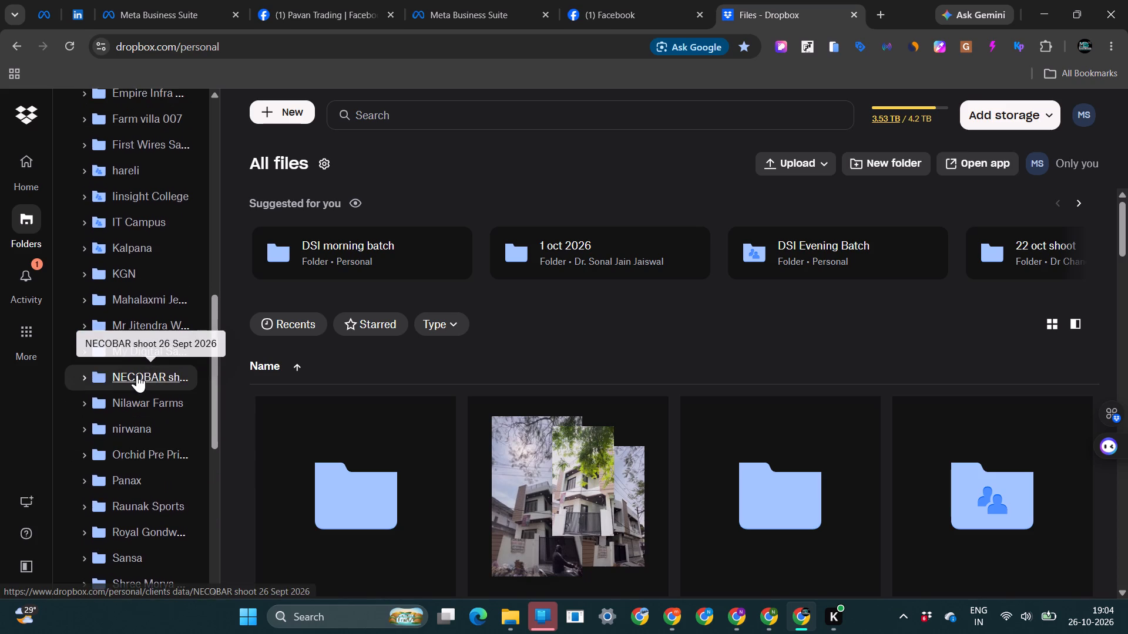
pyautogui.scroll(3, 137, 375)
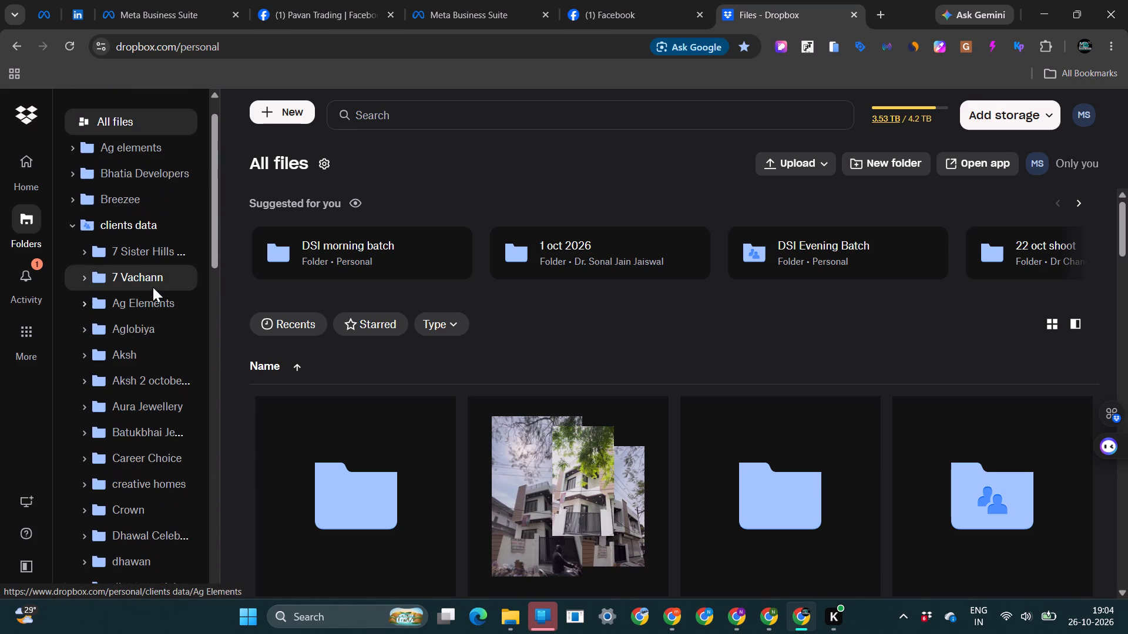
# Open the clients data folder and start a file search within it.
pyautogui.click(124, 223)
pyautogui.click(416, 116)
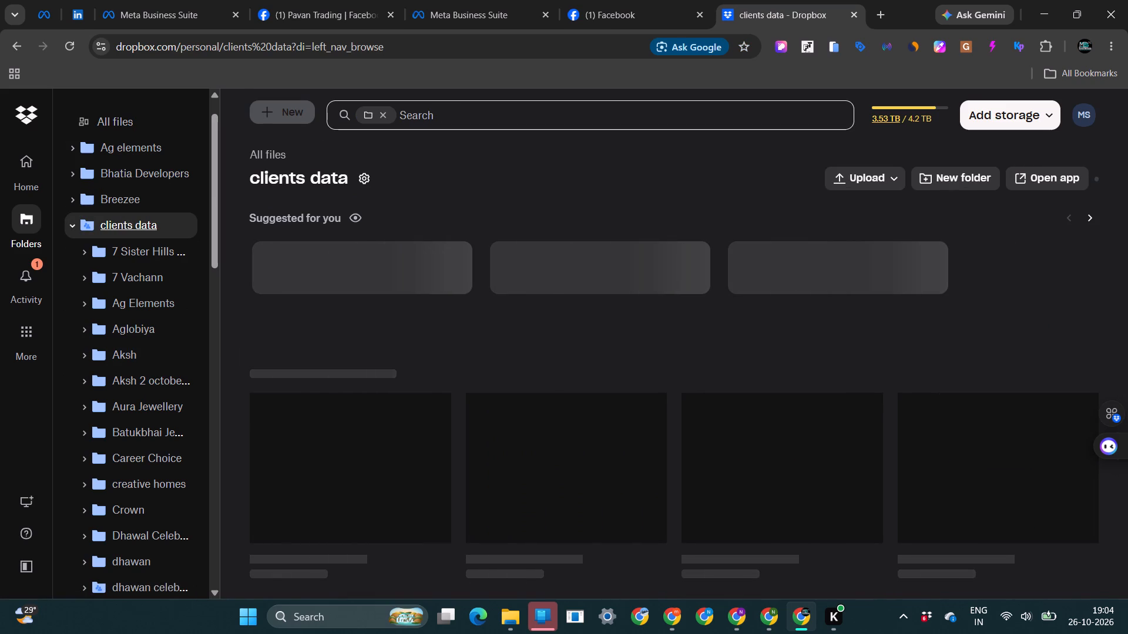
pyautogui.click(452, 116)
pyautogui.click(424, 118)
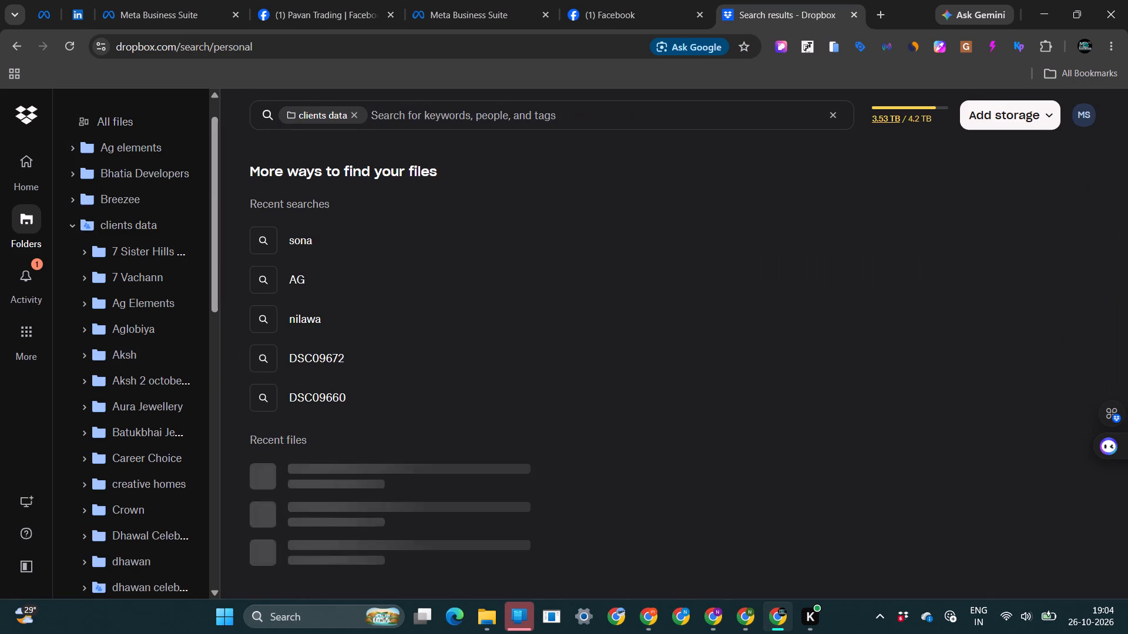
pyautogui.click(408, 115)
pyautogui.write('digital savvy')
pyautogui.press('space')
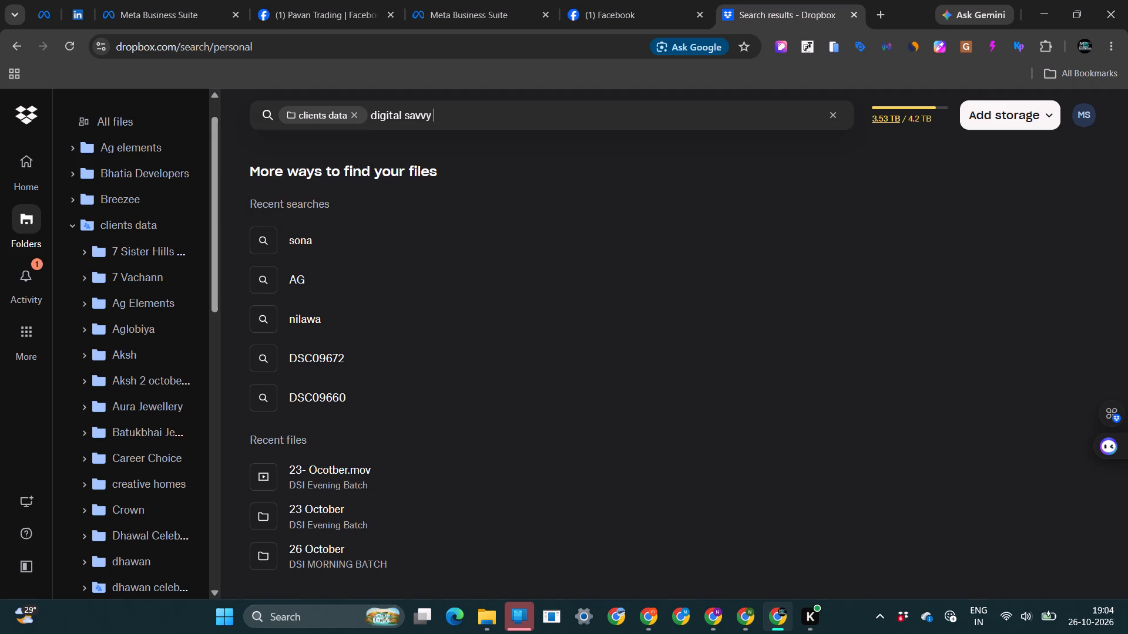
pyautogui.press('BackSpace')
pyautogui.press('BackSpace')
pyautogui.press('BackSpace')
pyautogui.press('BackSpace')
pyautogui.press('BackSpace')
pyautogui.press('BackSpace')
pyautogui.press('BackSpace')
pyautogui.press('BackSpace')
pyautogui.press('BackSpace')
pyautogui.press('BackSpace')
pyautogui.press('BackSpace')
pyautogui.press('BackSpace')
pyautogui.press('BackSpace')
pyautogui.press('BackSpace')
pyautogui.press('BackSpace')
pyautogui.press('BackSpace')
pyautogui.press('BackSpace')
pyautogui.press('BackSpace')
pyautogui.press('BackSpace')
# Search Dropbox for "institute" and open the "Institute zubia shoot" folder under My Digital Savvy/DSI bts.
pyautogui.write('institute')
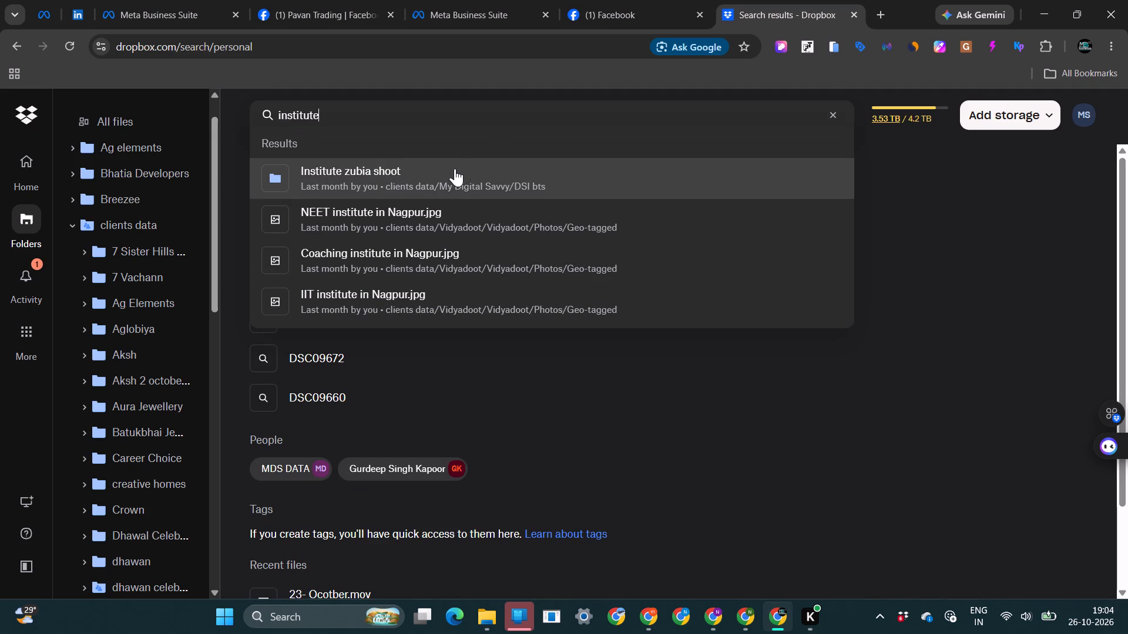
pyautogui.click(357, 177)
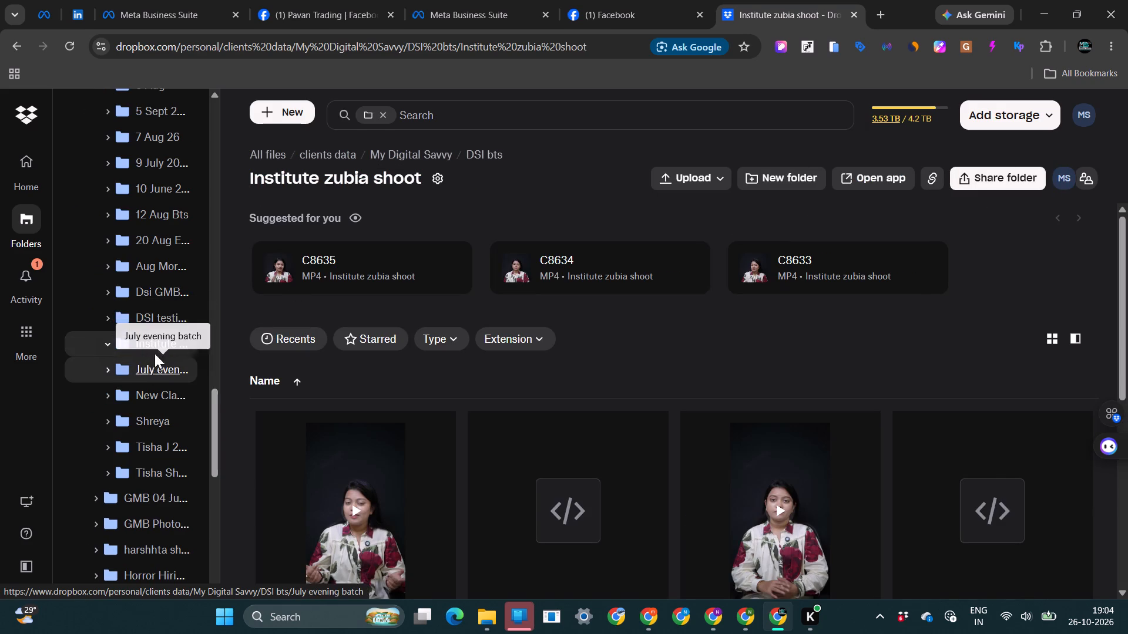
pyautogui.click(153, 343)
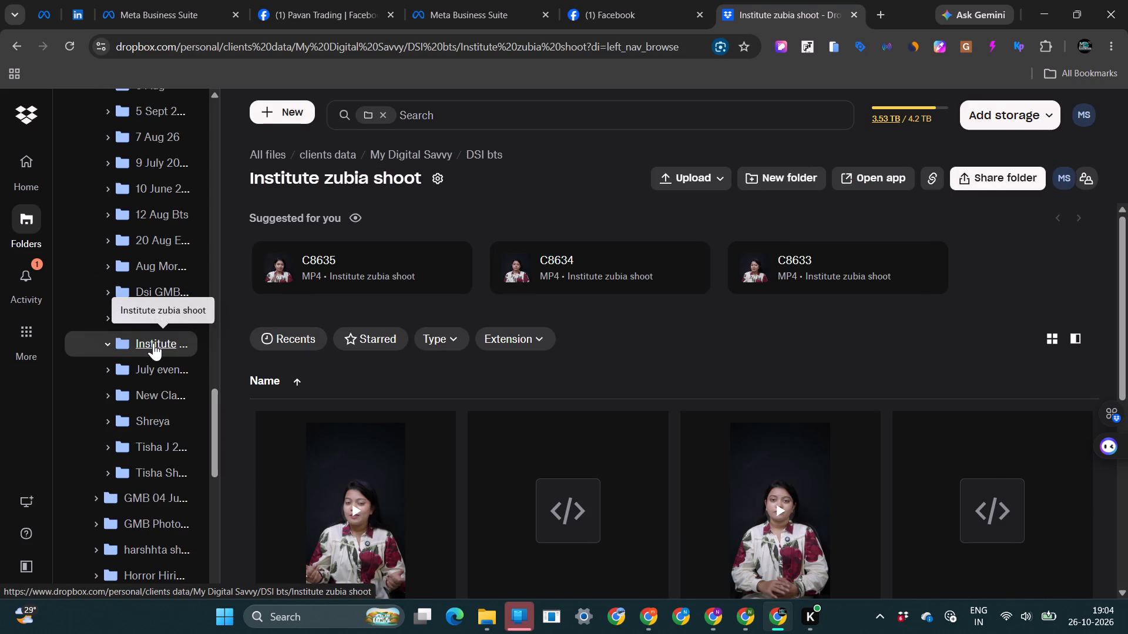
# Open the parent DSI bts folder under My Digital Savvy and copy its sharing link.
pyautogui.scroll(2, 193, 235)
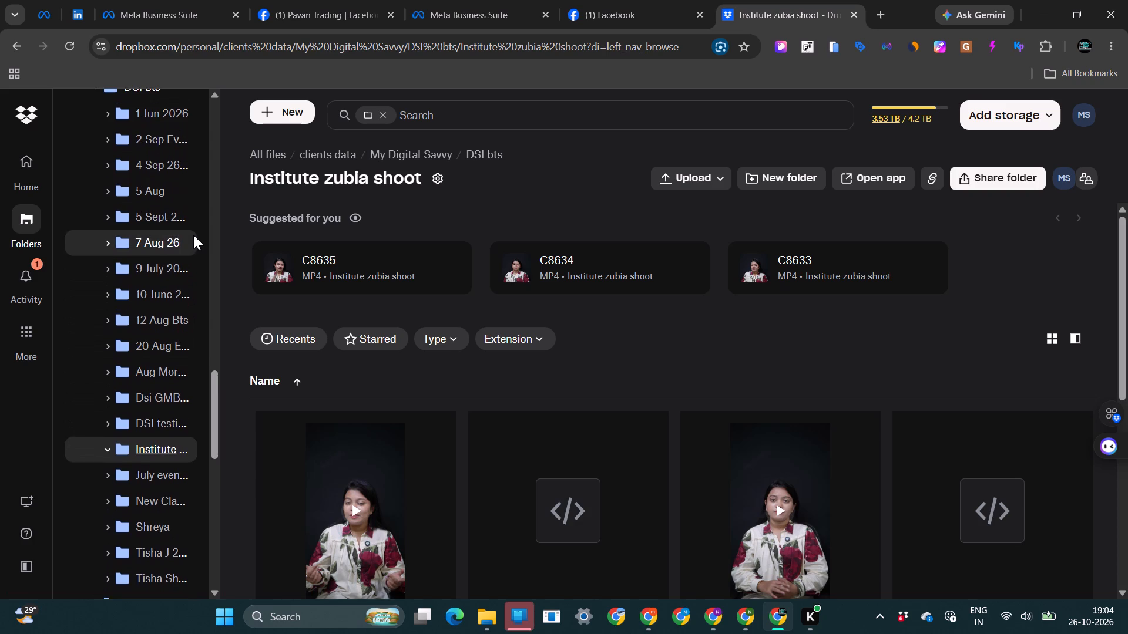
pyautogui.scroll(1, 193, 235)
pyautogui.click(141, 144)
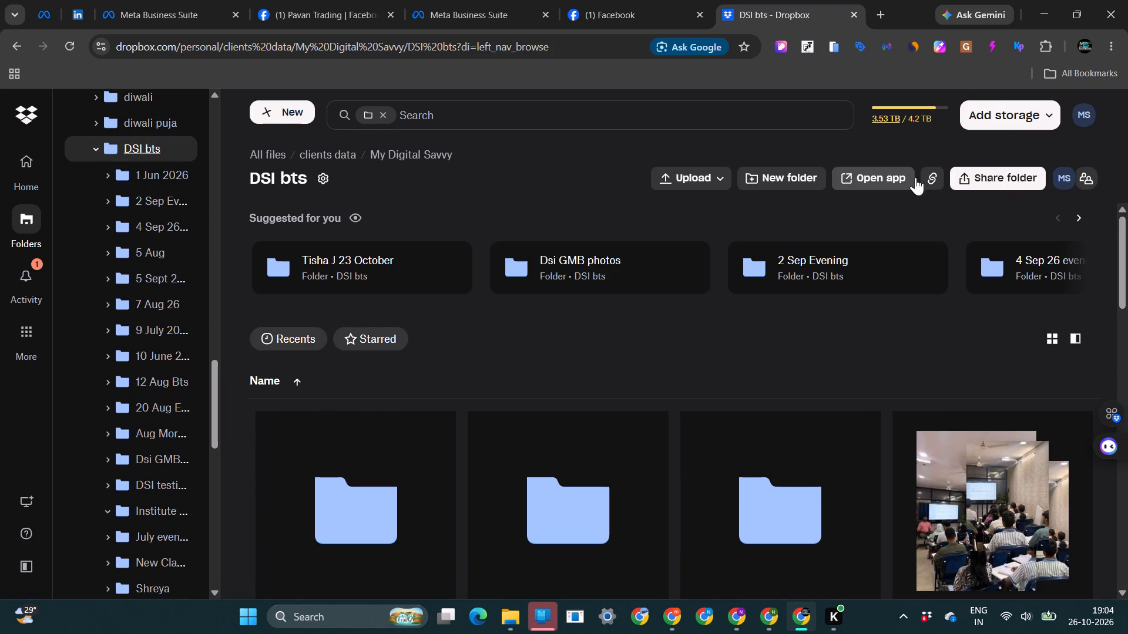
pyautogui.click(976, 180)
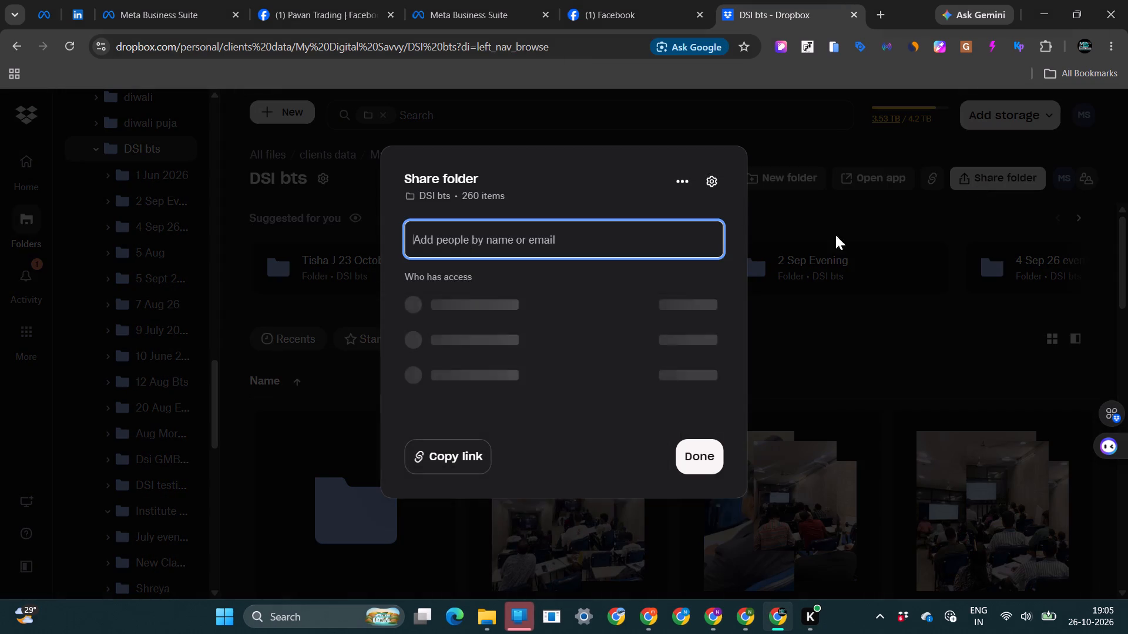
pyautogui.click(444, 457)
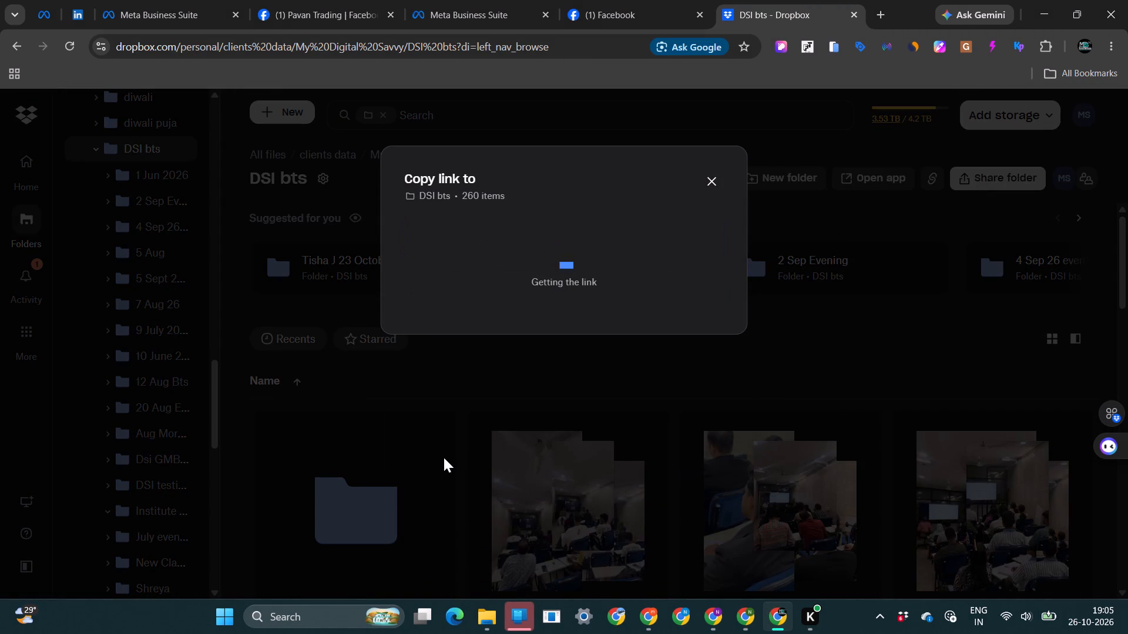
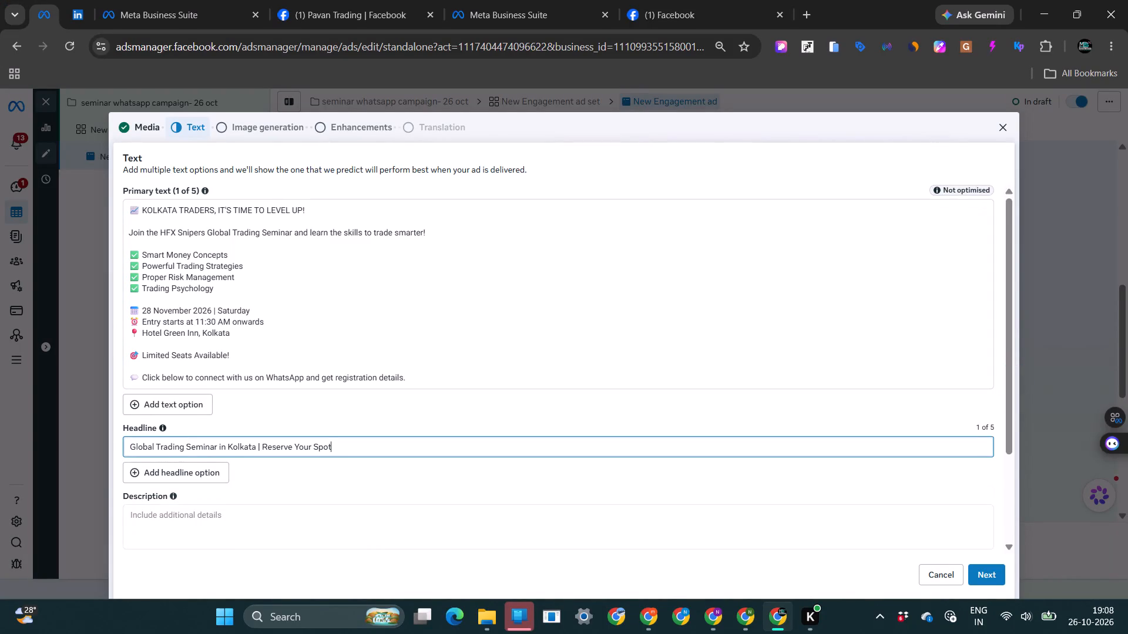
# Accept the ad's primary text and headline and proceed past image generation to enhancements without selecting any AI images.
pyautogui.scroll(-1, 188, 447)
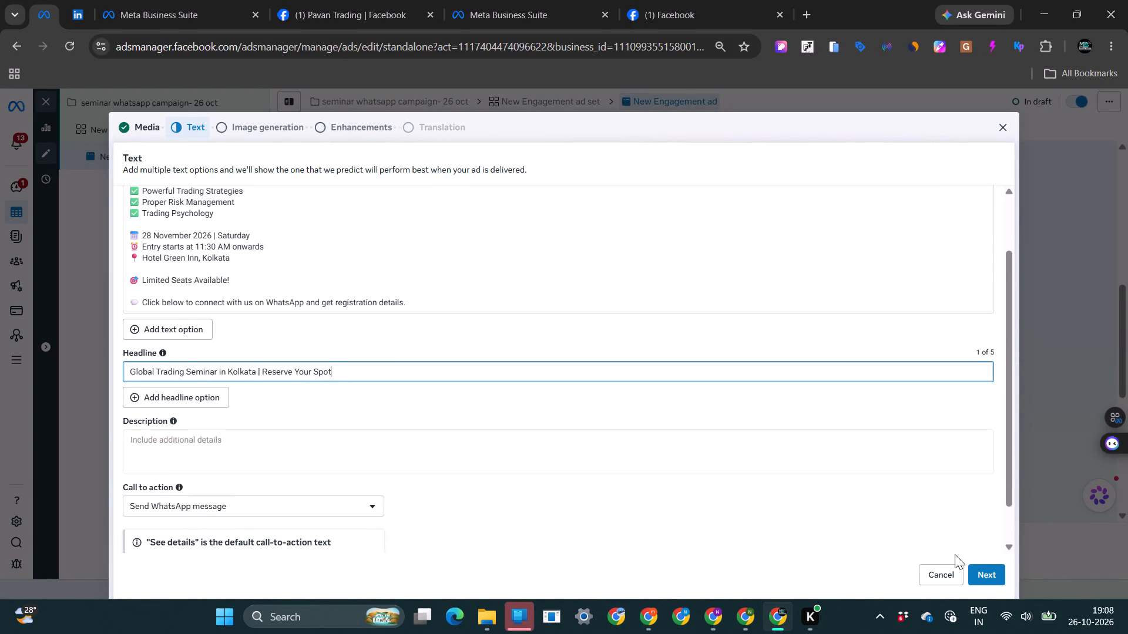
pyautogui.click(993, 566)
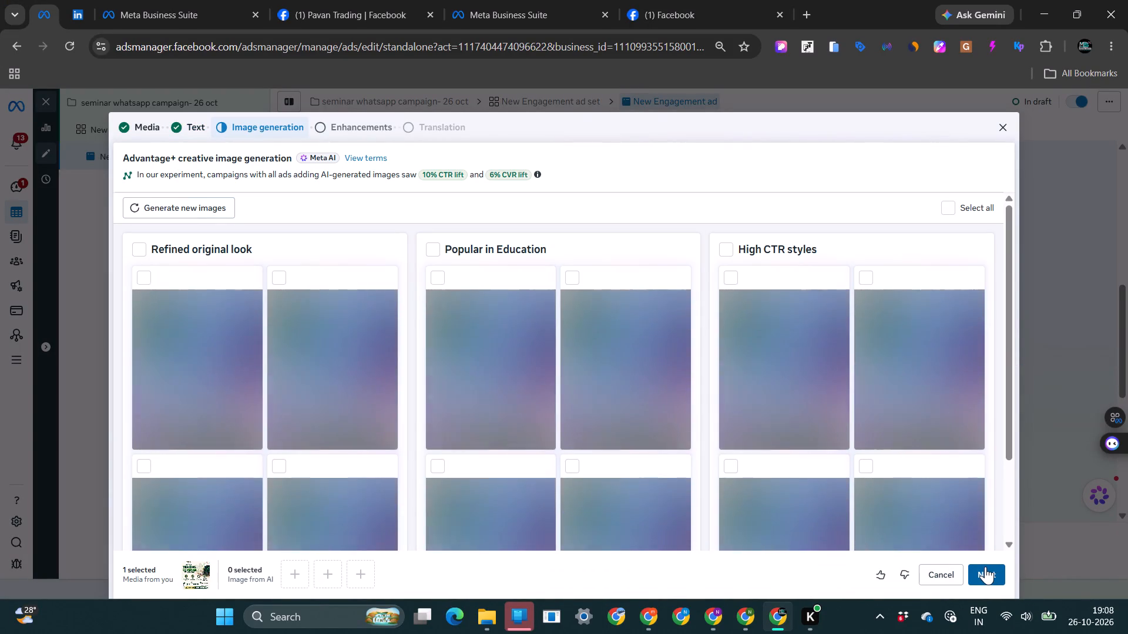
pyautogui.click(985, 566)
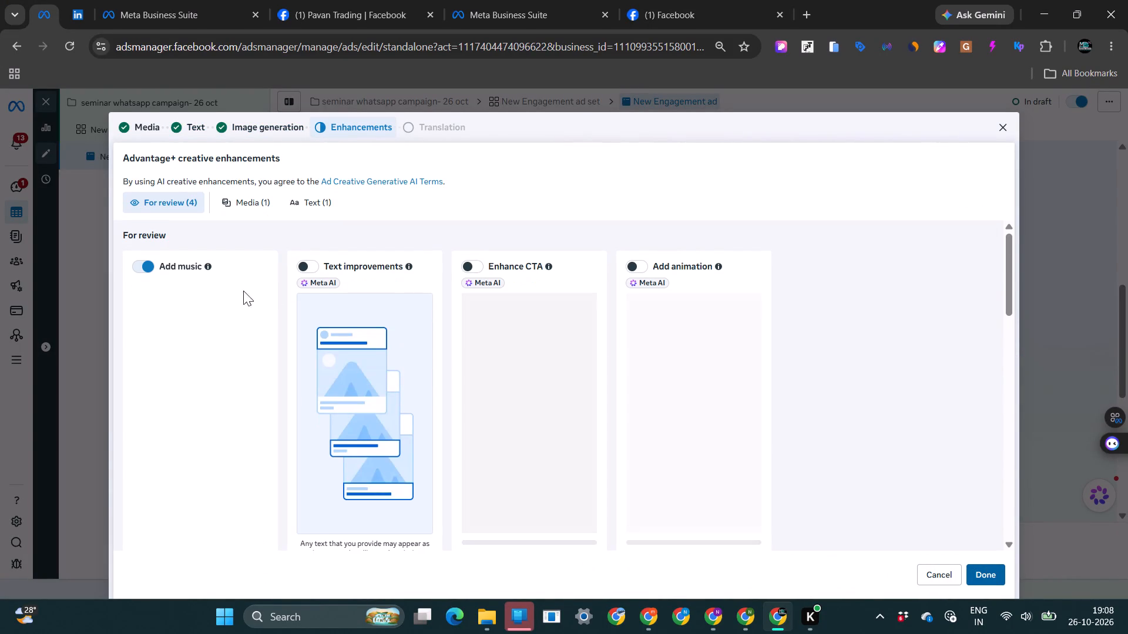
# Turn off the Add music, Visual touch-ups and Add overlays enhancements and finish the ad's creative setup.
pyautogui.click(142, 263)
pyautogui.click(142, 283)
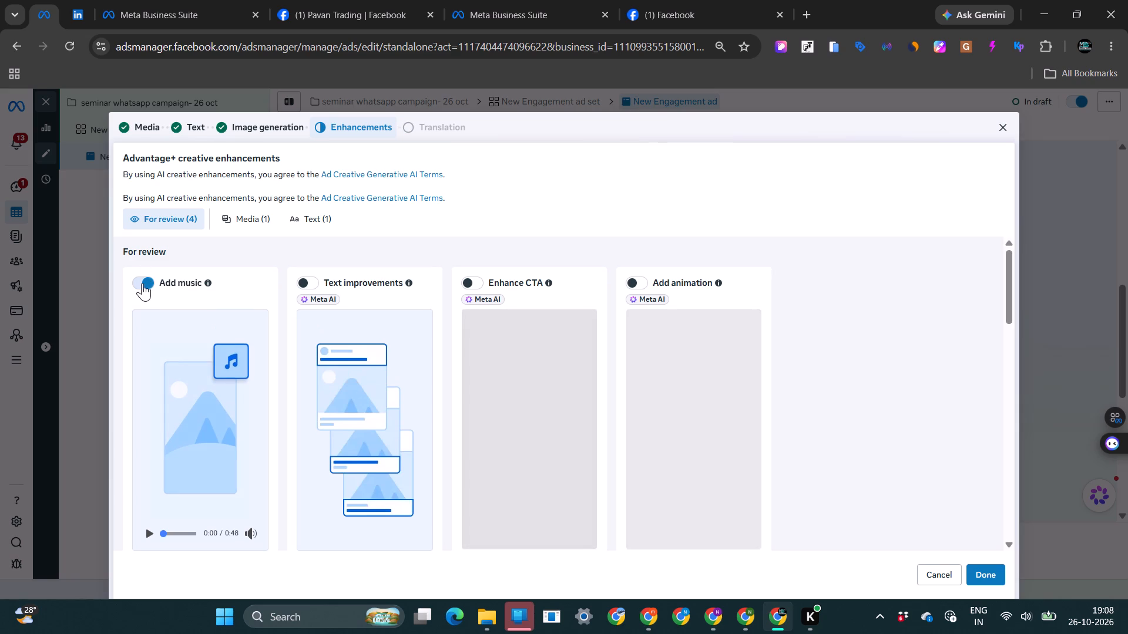
pyautogui.scroll(-4, 142, 283)
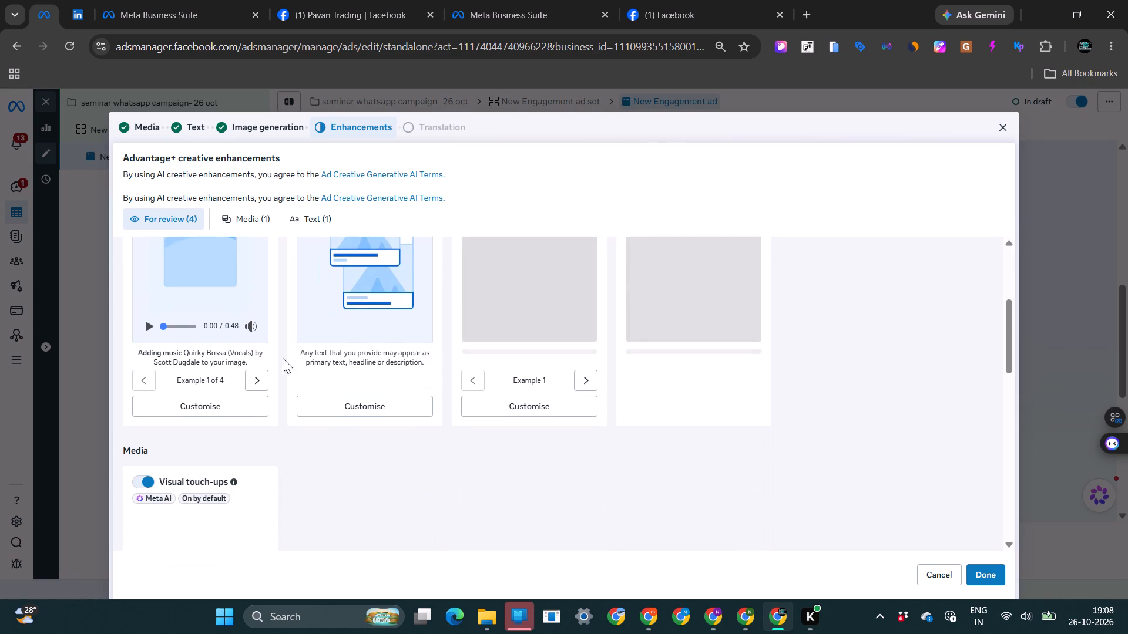
pyautogui.scroll(-2, 332, 411)
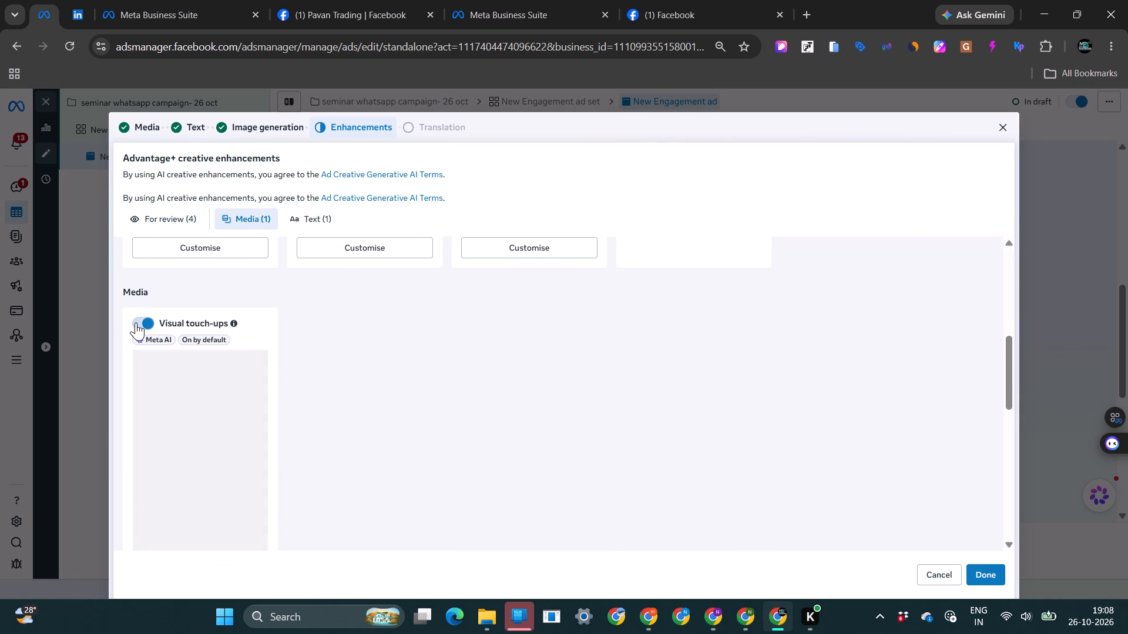
pyautogui.click(136, 322)
pyautogui.scroll(-4, 432, 376)
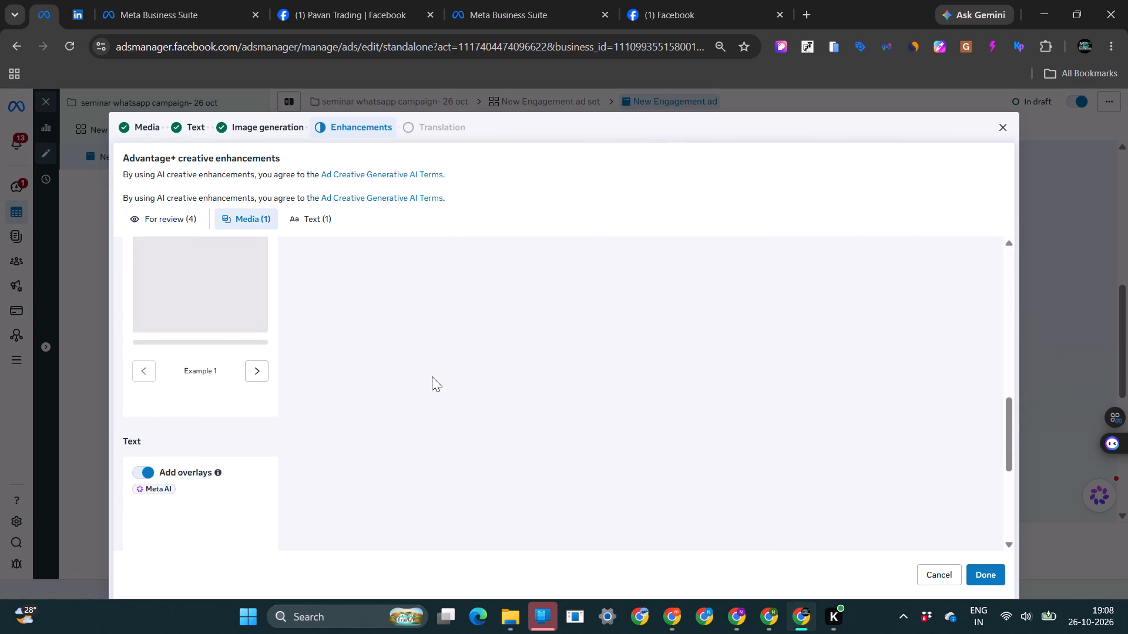
pyautogui.scroll(-1, 432, 376)
pyautogui.click(145, 330)
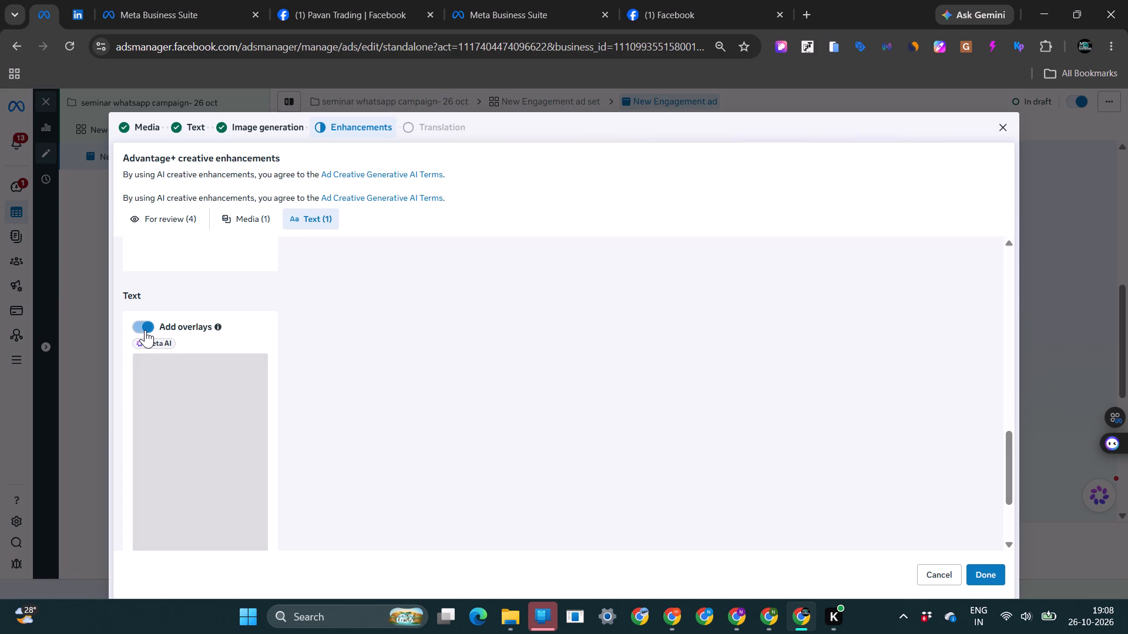
pyautogui.scroll(-3, 404, 390)
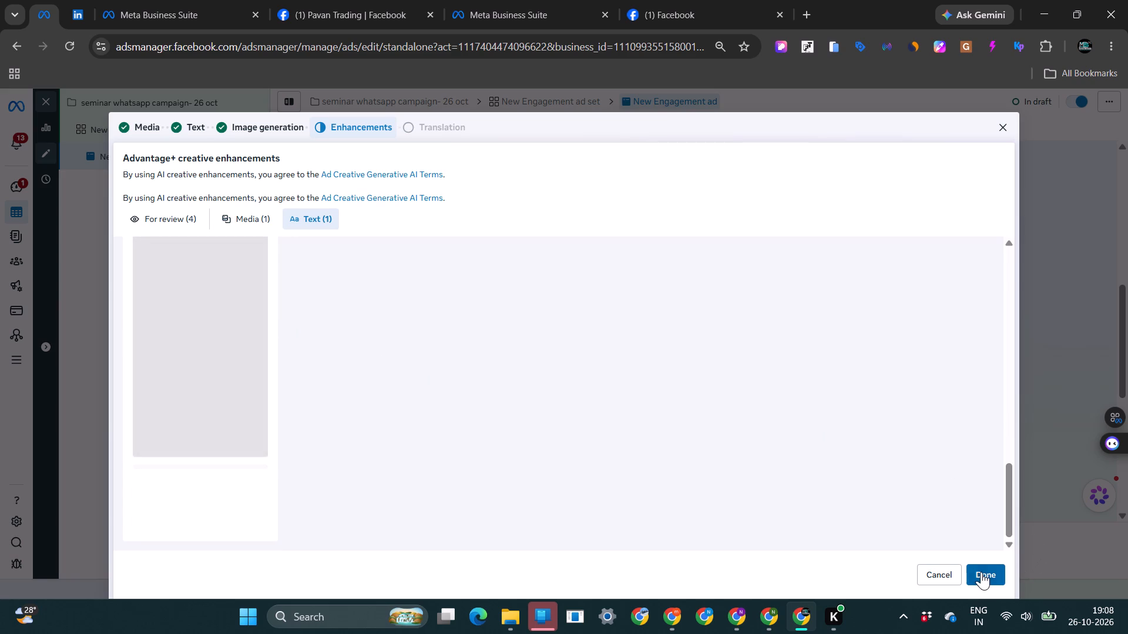
pyautogui.click(981, 572)
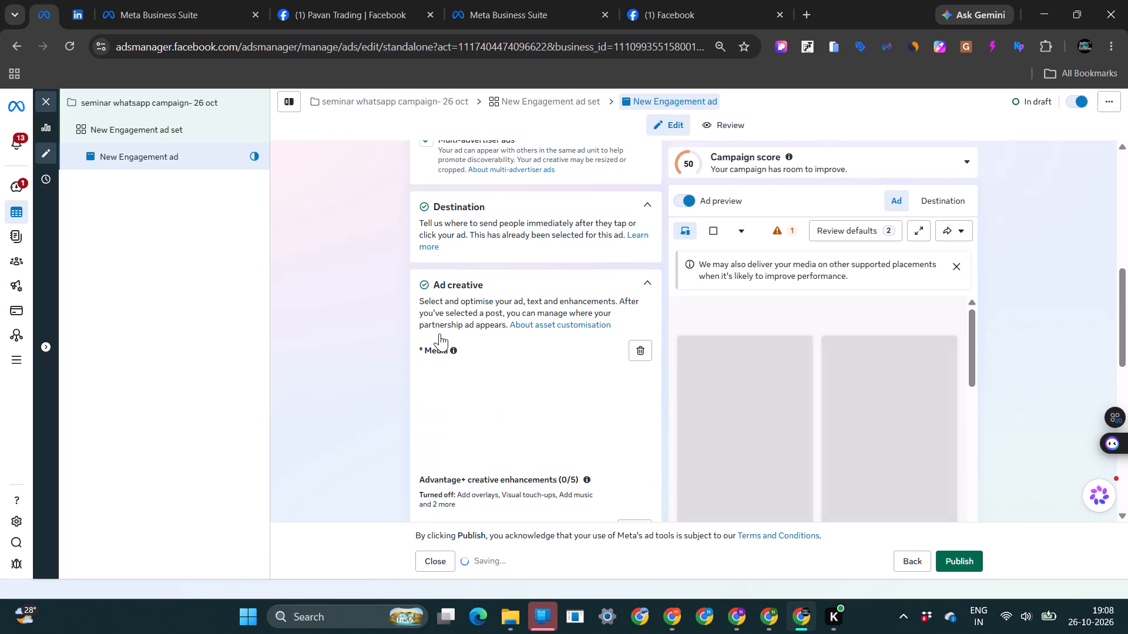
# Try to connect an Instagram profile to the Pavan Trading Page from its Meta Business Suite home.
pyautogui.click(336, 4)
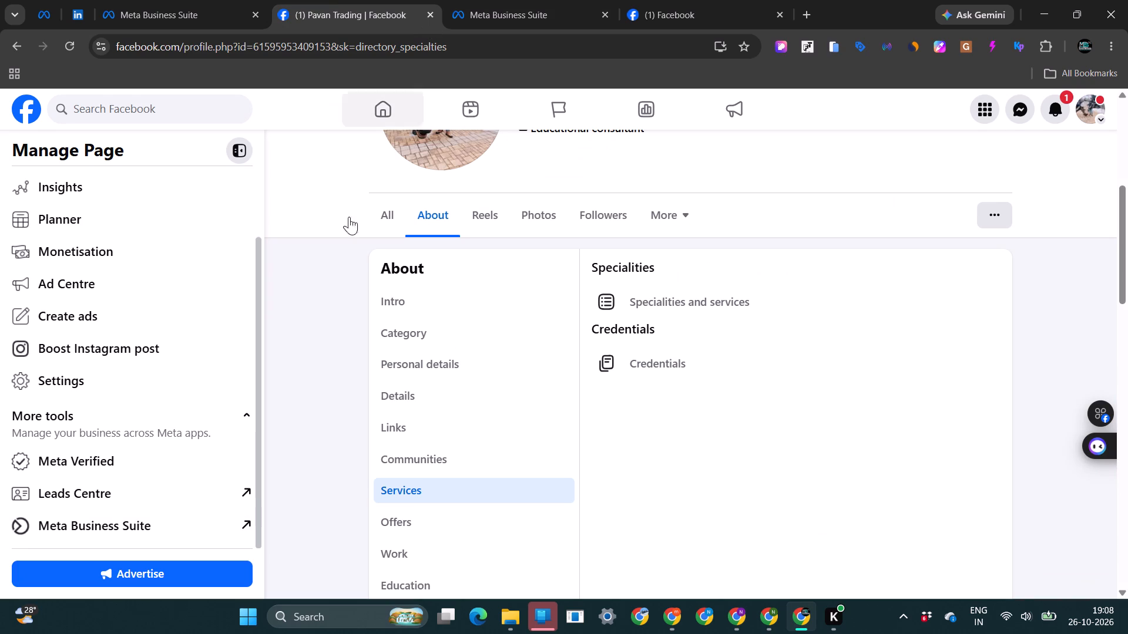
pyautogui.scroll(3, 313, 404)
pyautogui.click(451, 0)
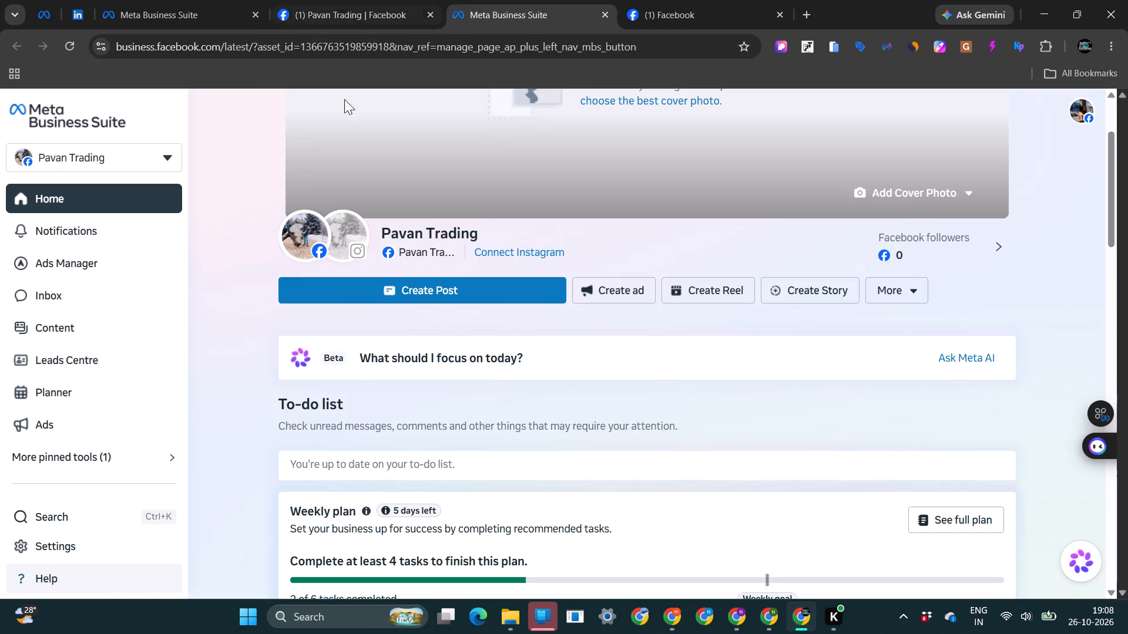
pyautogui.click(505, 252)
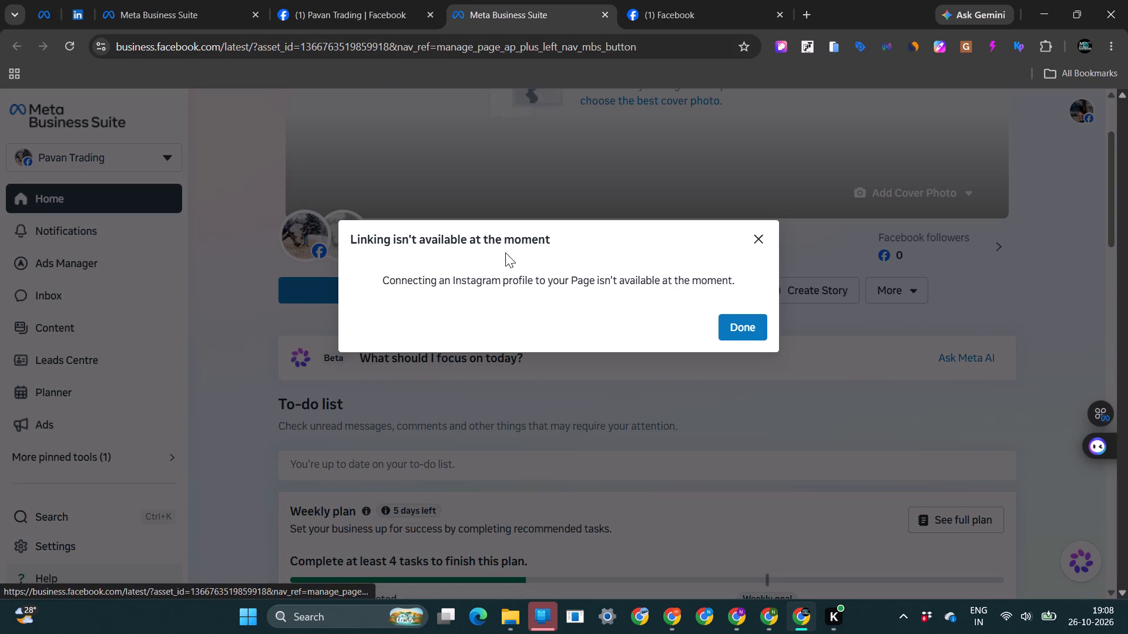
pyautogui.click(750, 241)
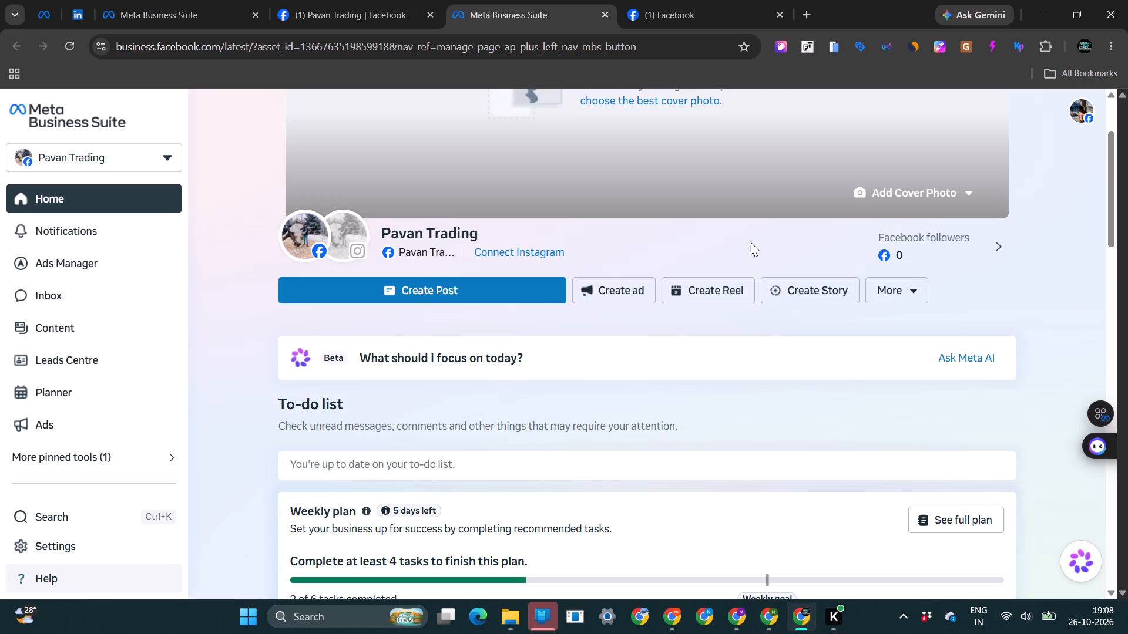
# Add the photo of the man beside the bull statue as Pavan Trading's cover photo and save it.
pyautogui.scroll(3, 898, 201)
pyautogui.click(888, 330)
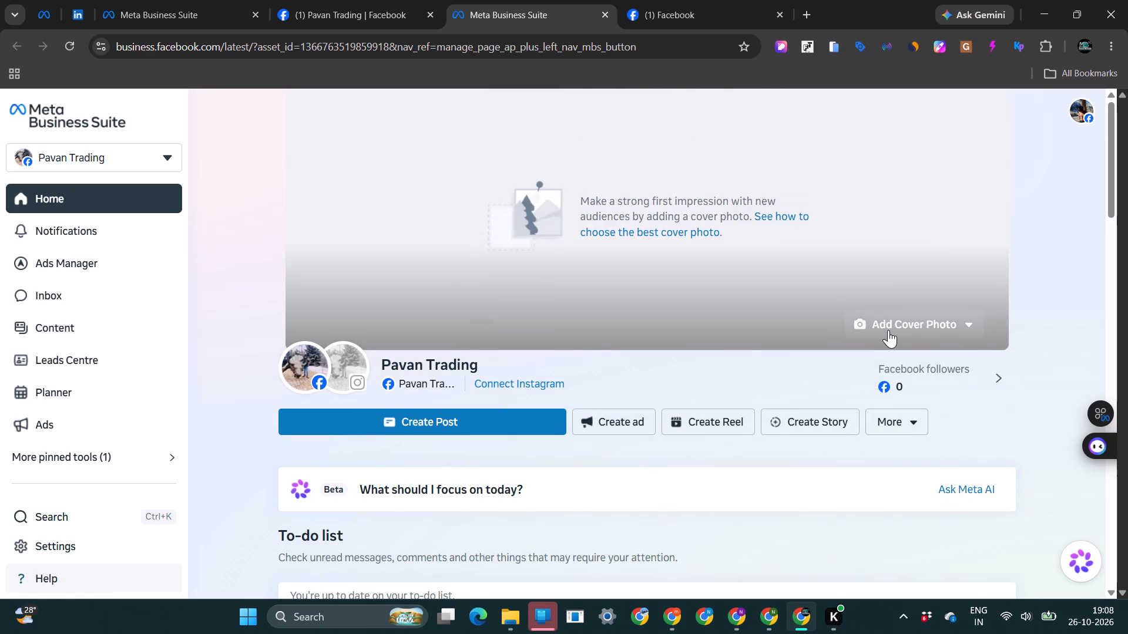
pyautogui.click(895, 372)
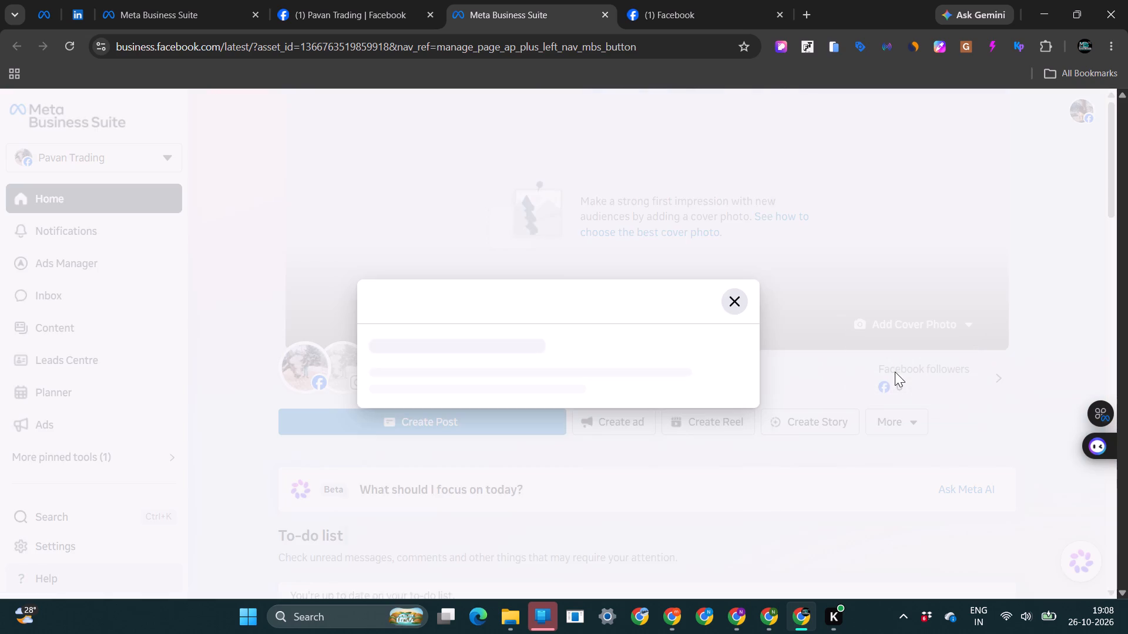
pyautogui.click(458, 251)
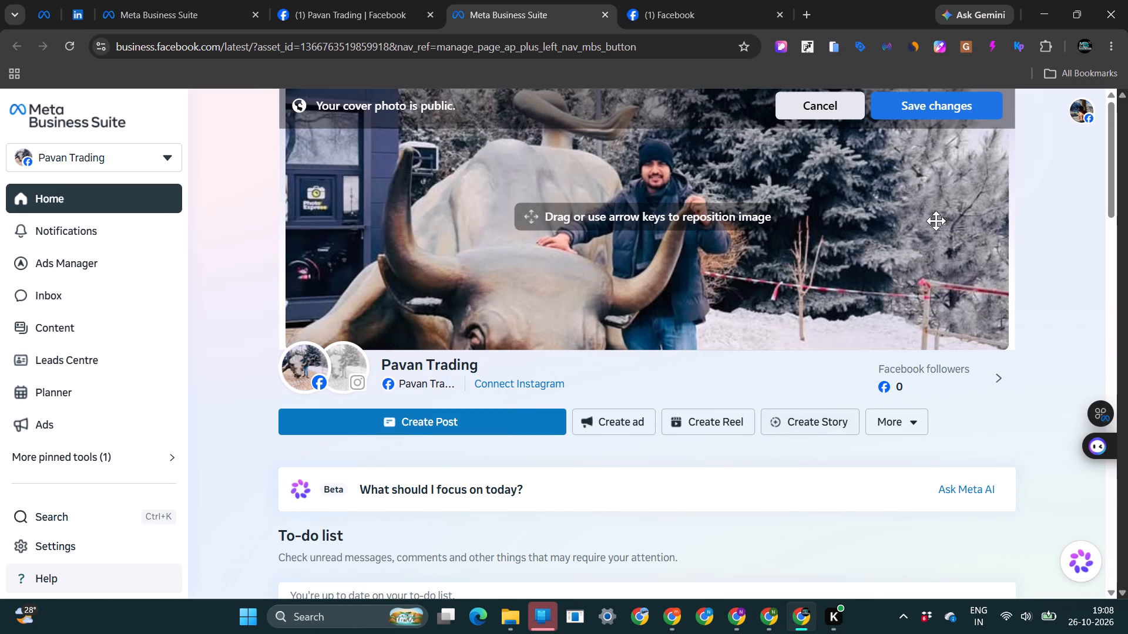
pyautogui.click(929, 114)
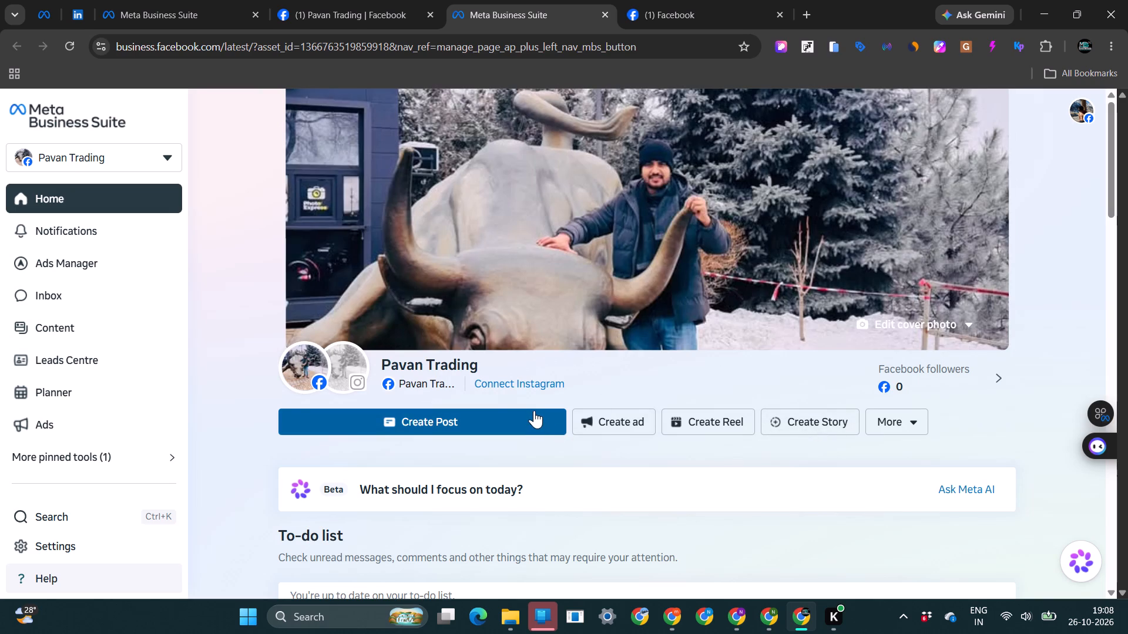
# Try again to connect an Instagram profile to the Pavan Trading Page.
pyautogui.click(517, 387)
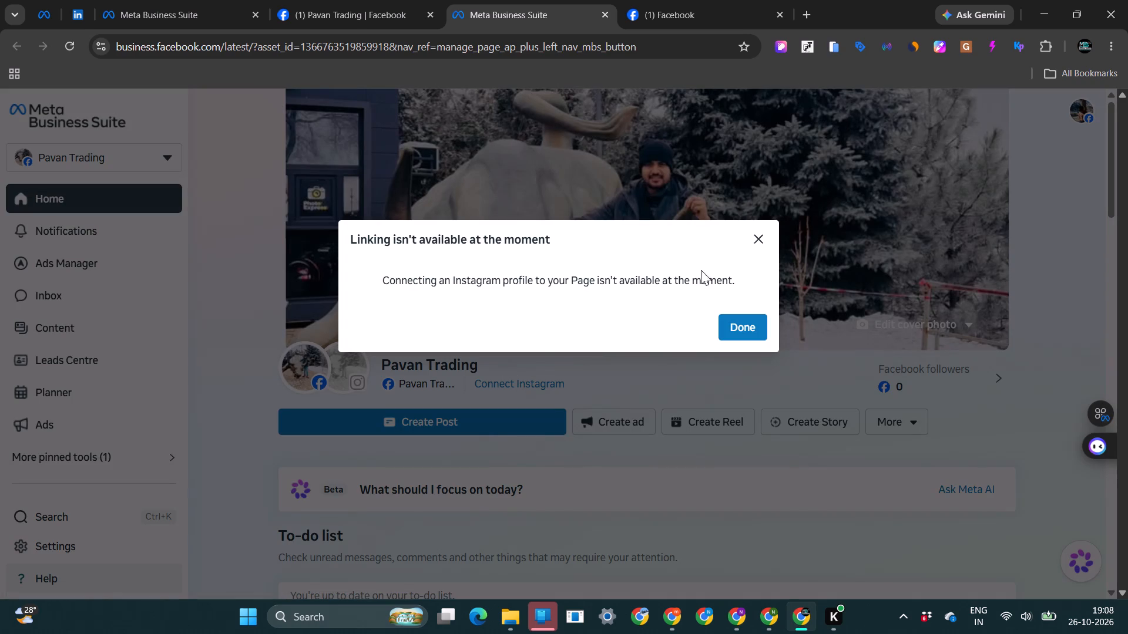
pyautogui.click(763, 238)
# Look through the Business Suite home page's weekly plan, marketing content and recent ads sections, and its navigation tools.
pyautogui.scroll(-2, 618, 419)
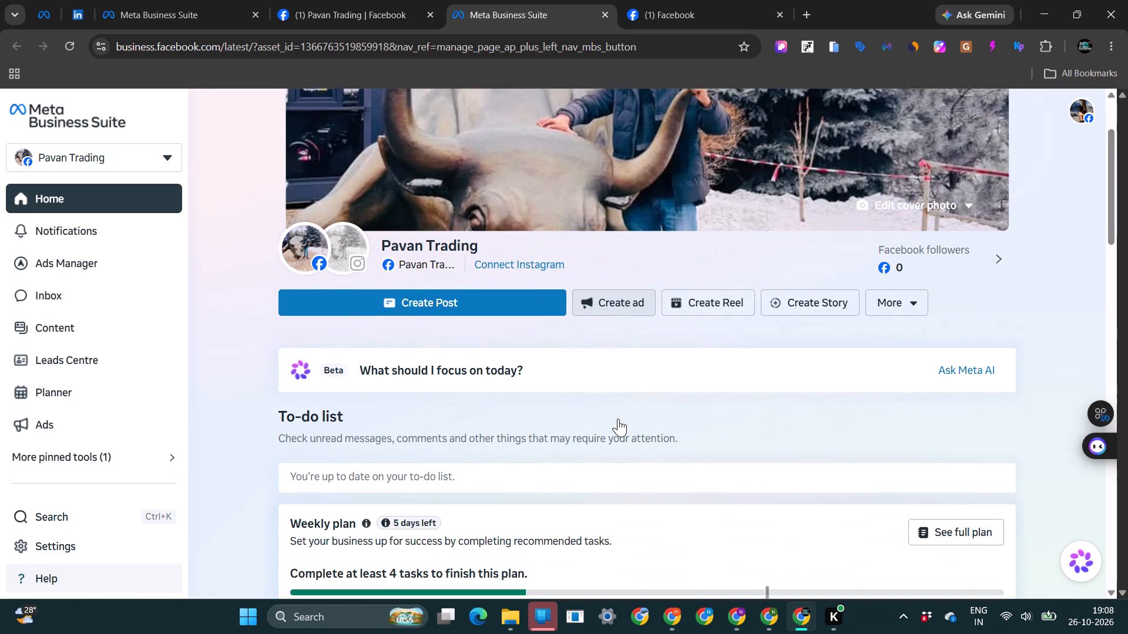
pyautogui.scroll(-5, 618, 419)
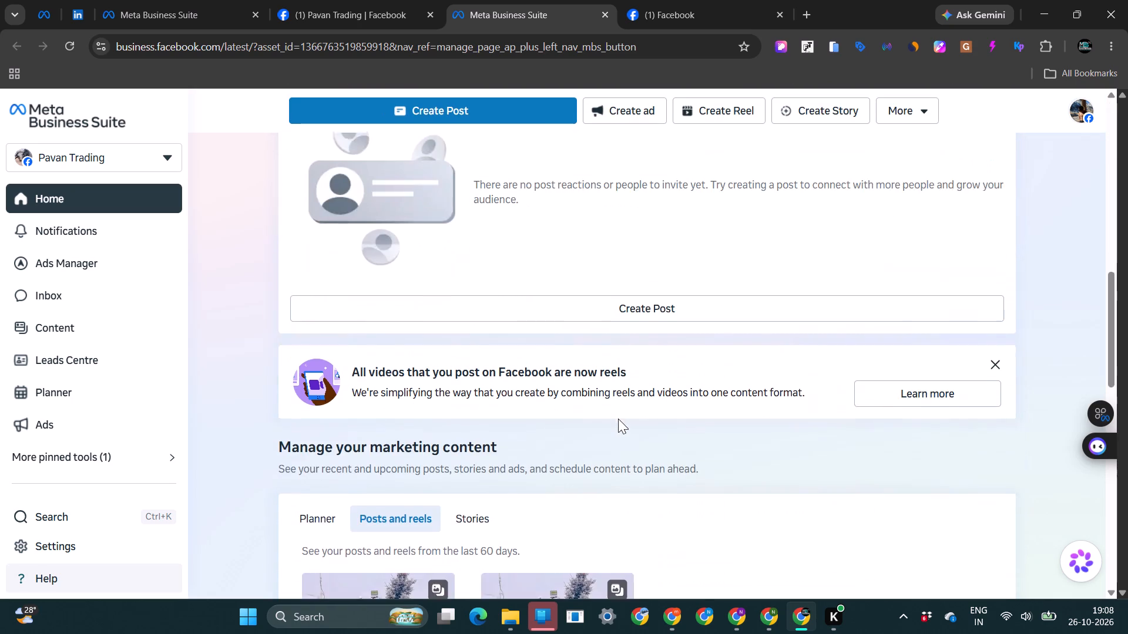
pyautogui.scroll(-6, 618, 419)
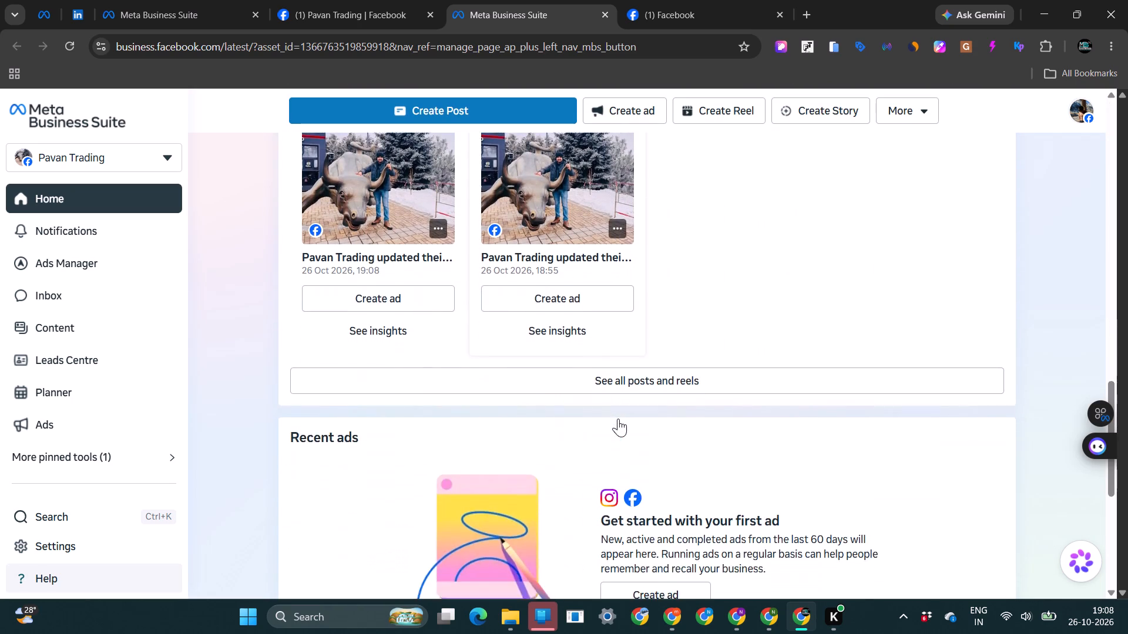
pyautogui.scroll(6, 618, 419)
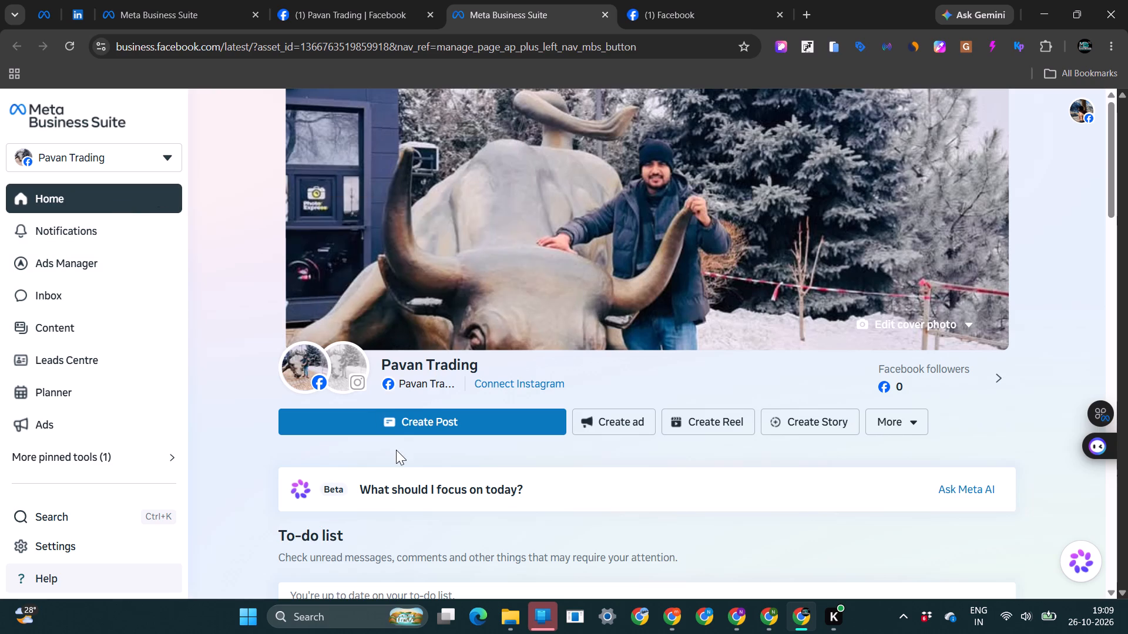
pyautogui.scroll(-3, 396, 450)
pyautogui.scroll(-2, 76, 492)
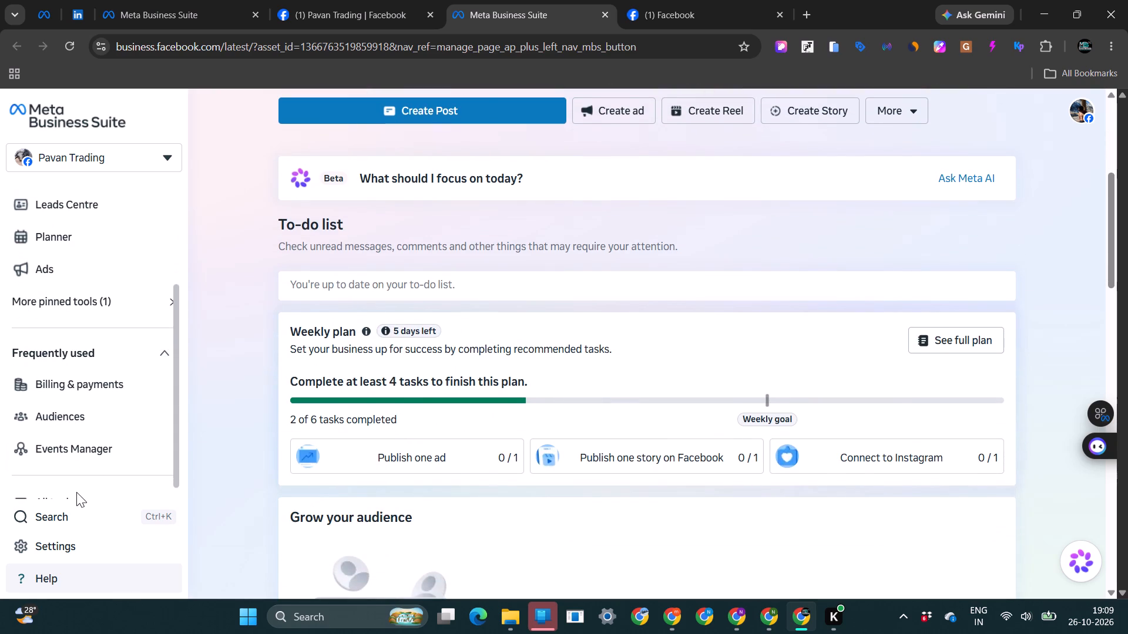
# Open the Business settings and look through the Profiles page and available tools for Pavan Trading.
pyautogui.click(38, 550)
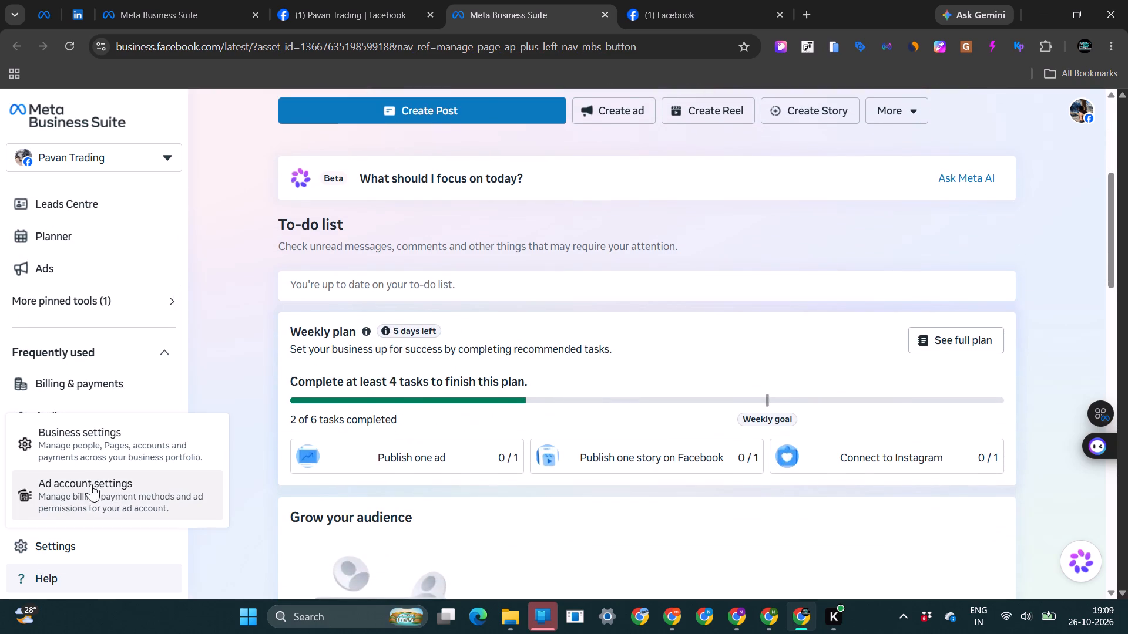
pyautogui.click(109, 455)
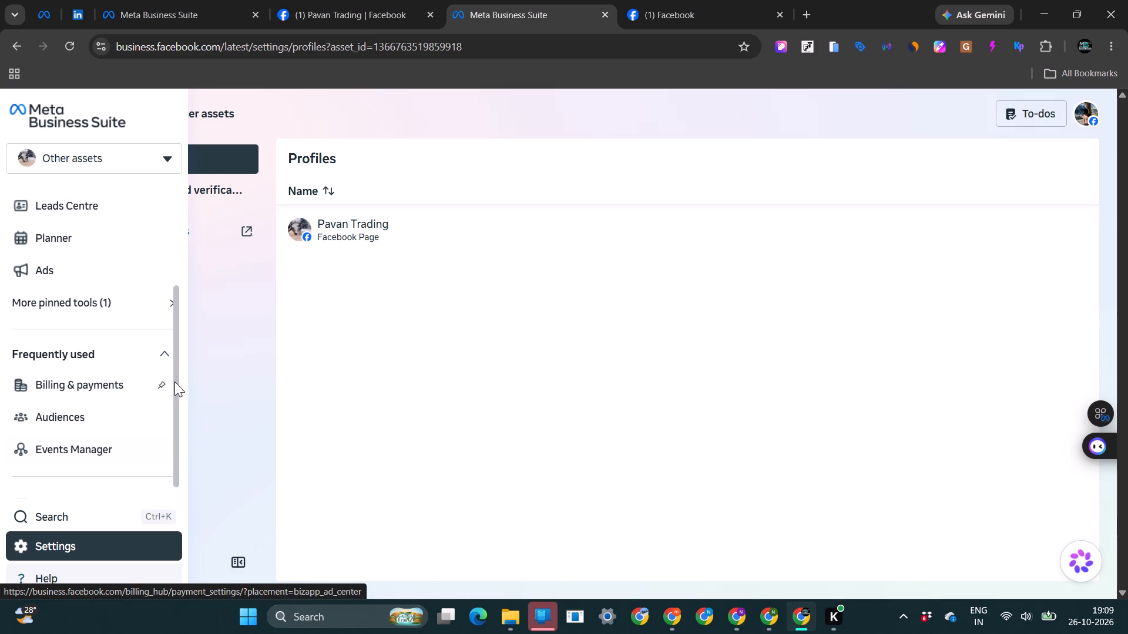
pyautogui.scroll(3, 112, 330)
pyautogui.scroll(-5, 112, 330)
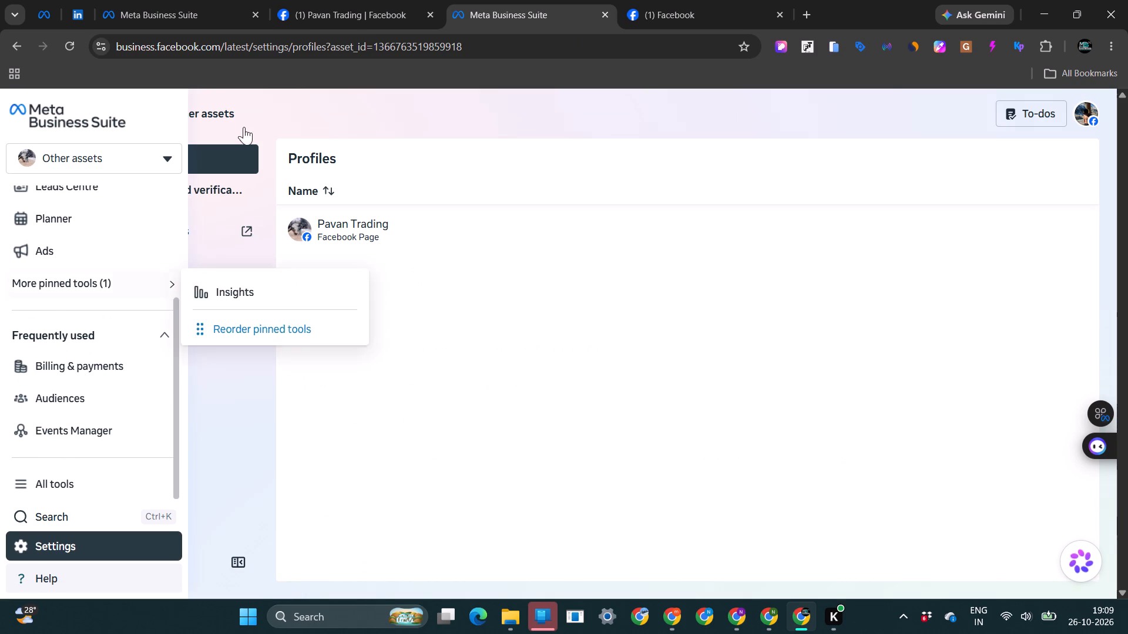
pyautogui.click(337, 5)
pyautogui.click(547, 0)
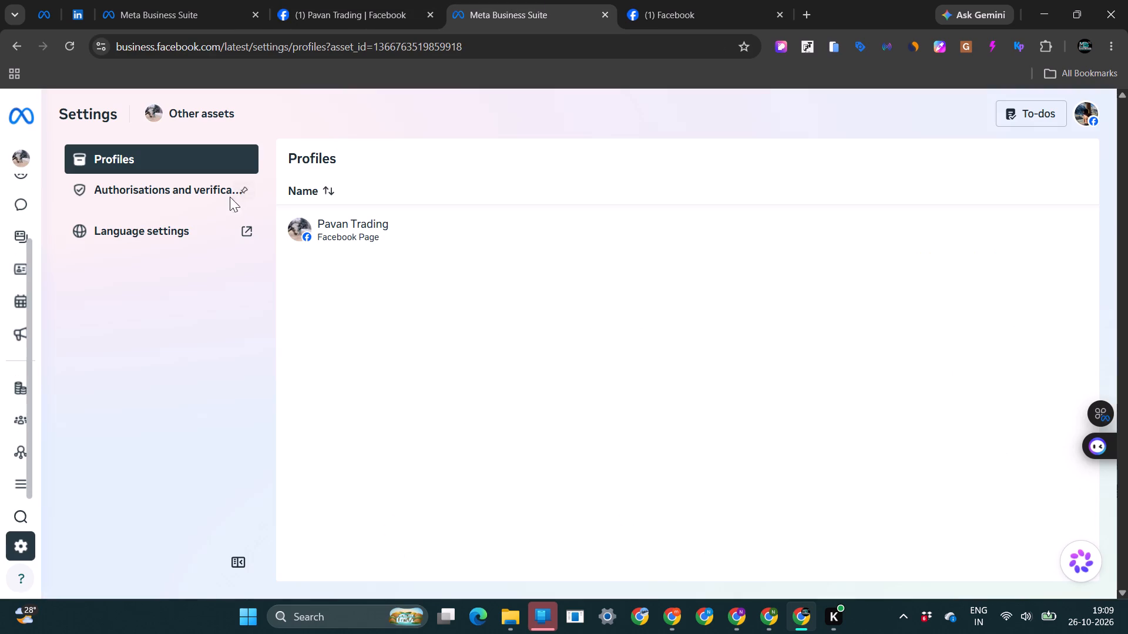
pyautogui.click(161, 326)
pyautogui.scroll(1, 161, 326)
pyautogui.scroll(1, 36, 238)
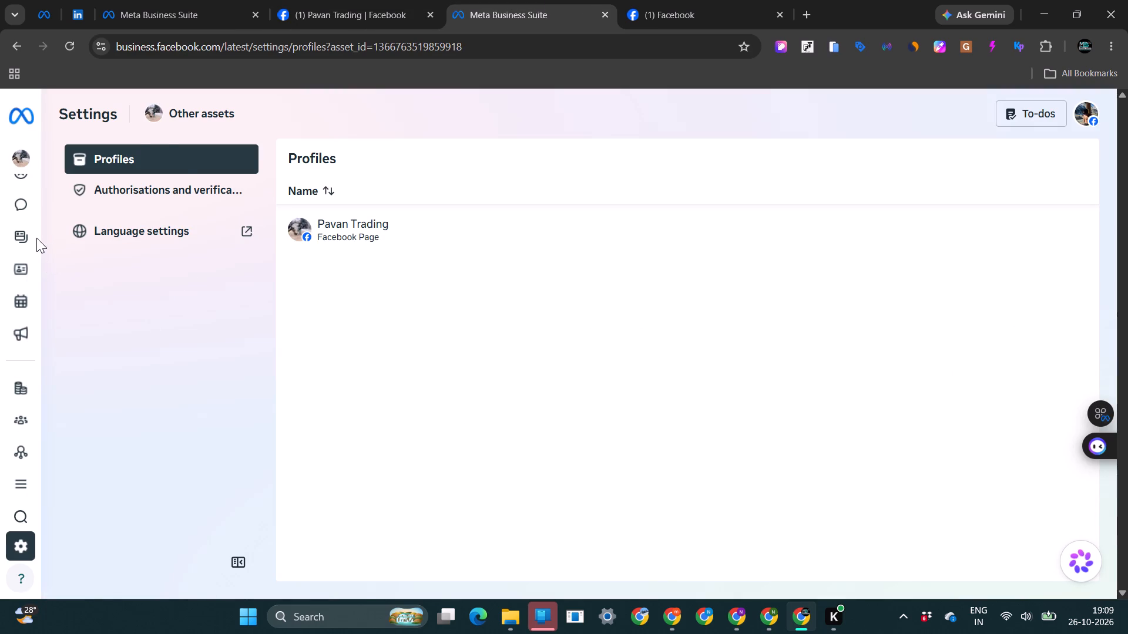
pyautogui.scroll(1, 36, 238)
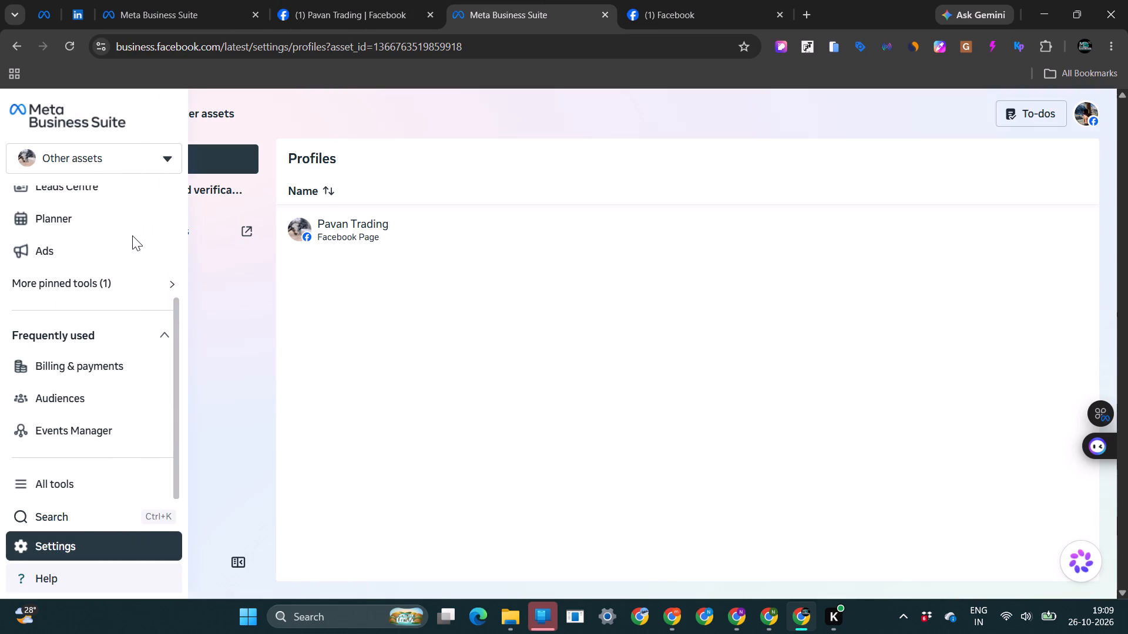
pyautogui.scroll(3, 132, 235)
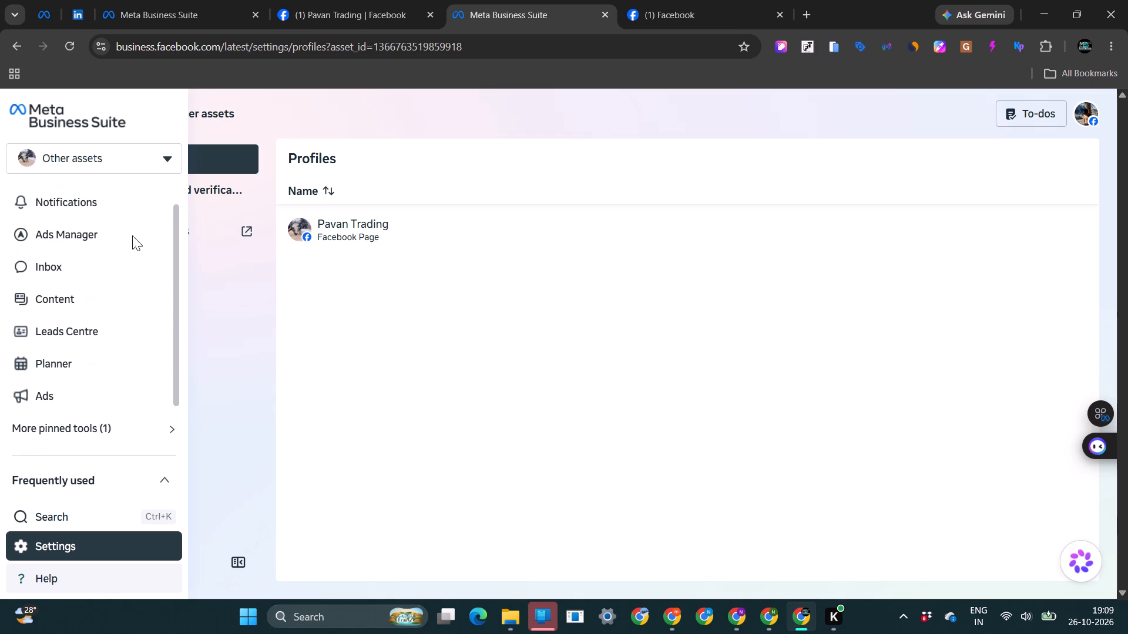
pyautogui.click(254, 286)
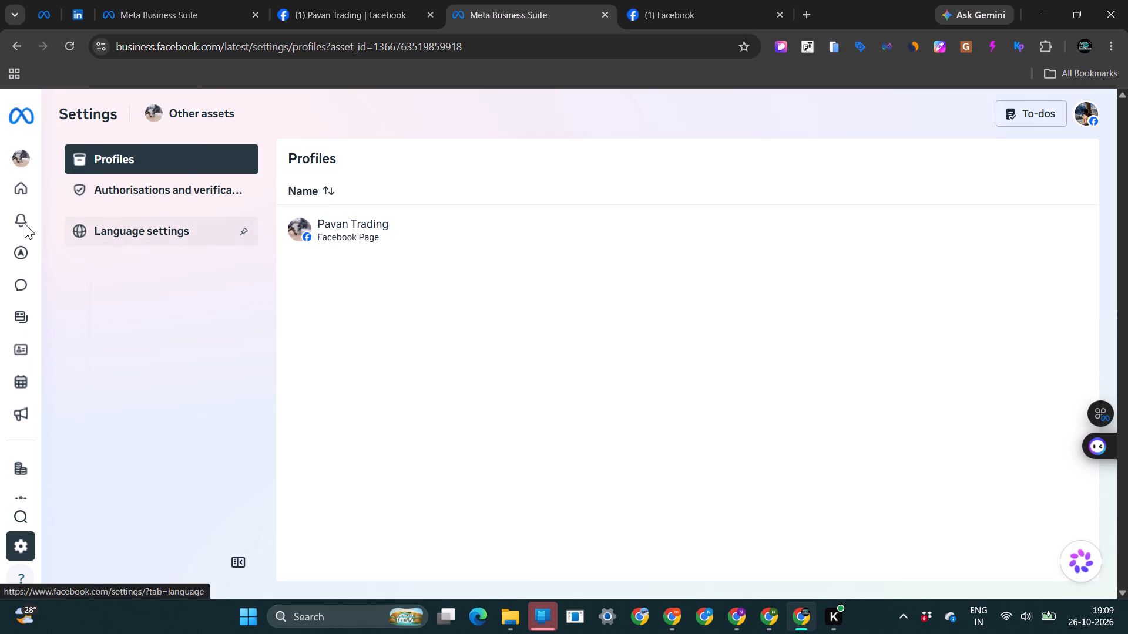
# Open Pavan Trading's Business dashboard from its Facebook Page and dismiss the welcome tour.
pyautogui.click(281, 1)
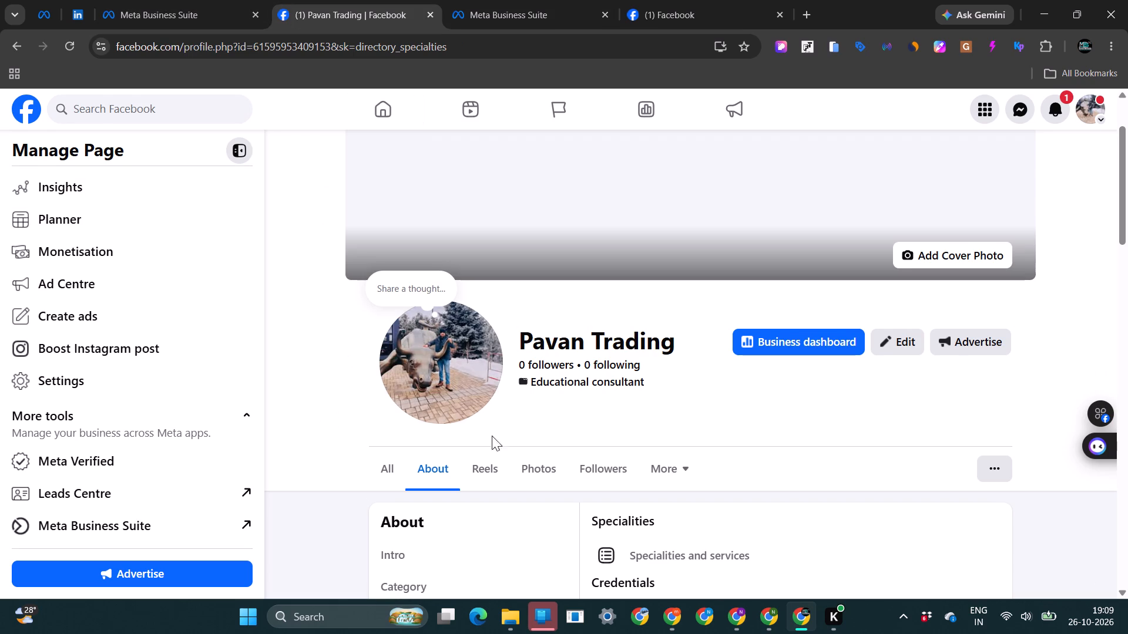
pyautogui.click(796, 405)
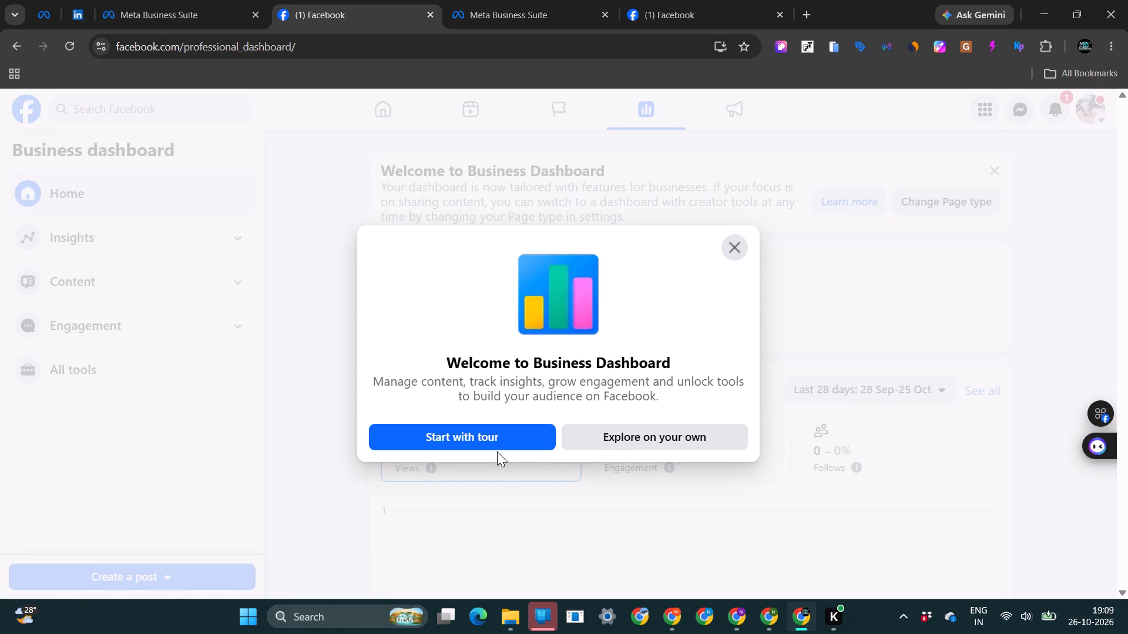
pyautogui.click(731, 254)
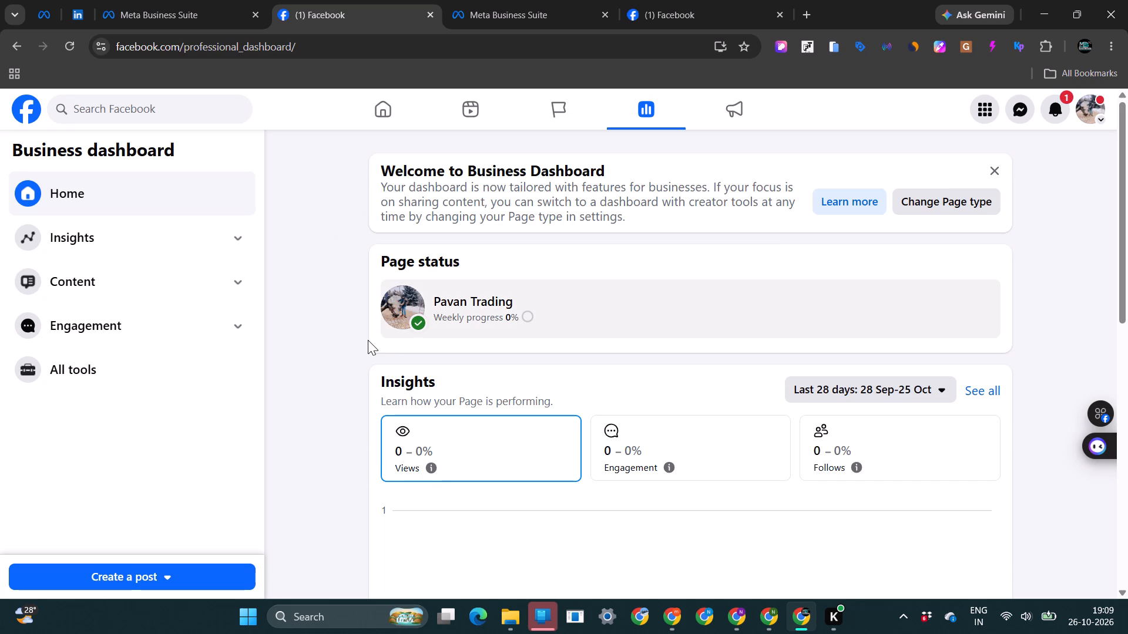
# Return from the Business dashboard to Pavan Trading's Facebook Page and open Meta Business Suite from its management tools.
pyautogui.scroll(-1, 368, 340)
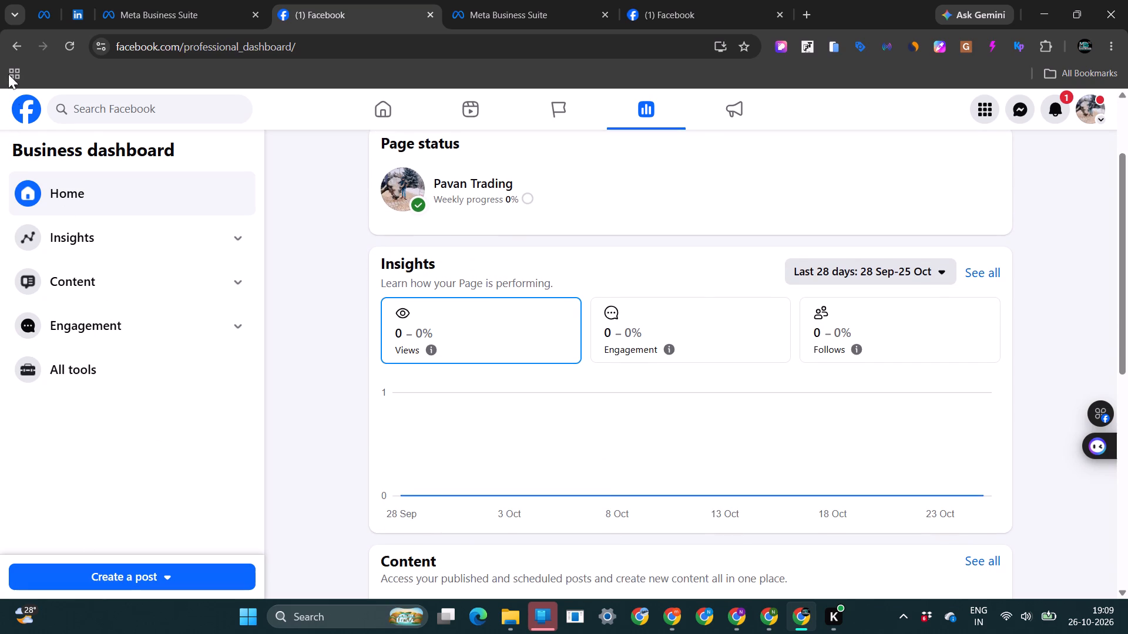
pyautogui.click(13, 50)
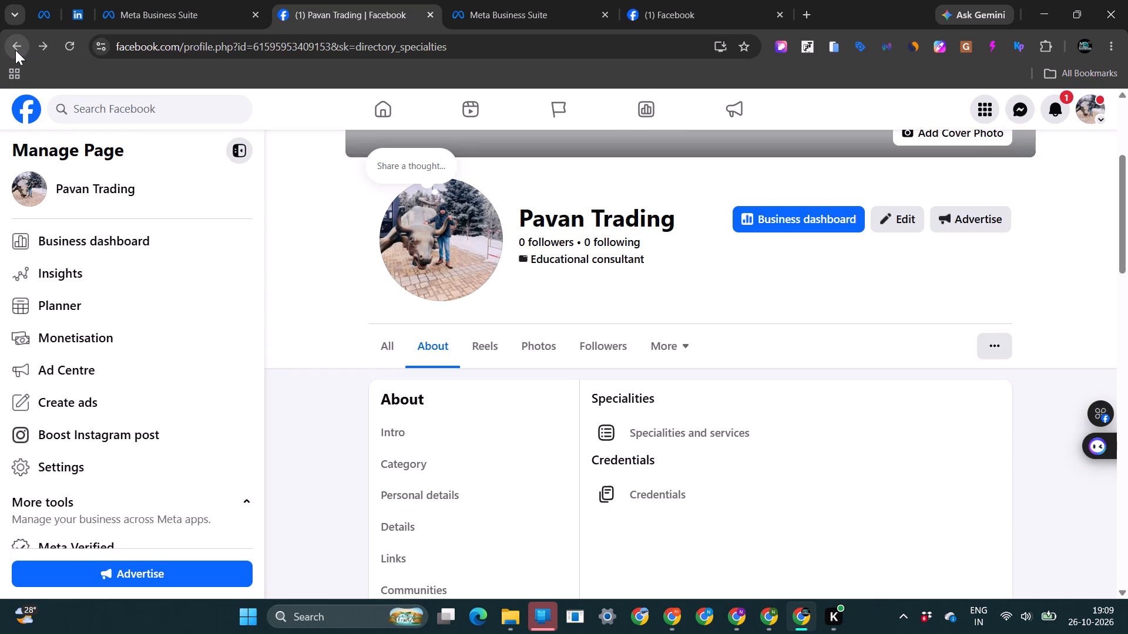
pyautogui.scroll(-2, 102, 303)
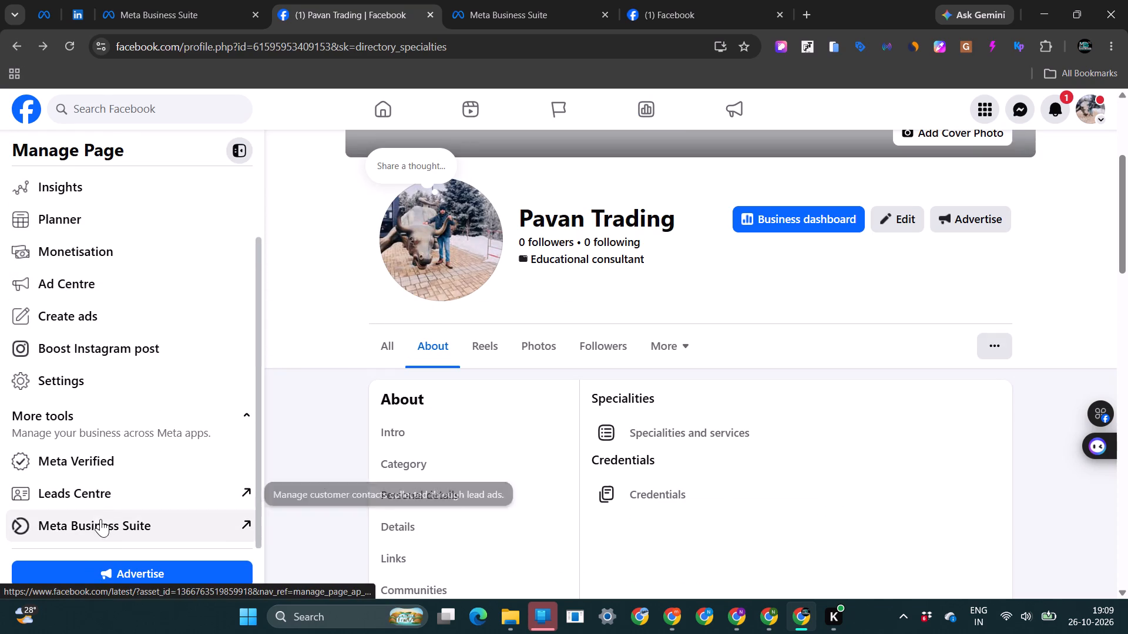
pyautogui.click(97, 522)
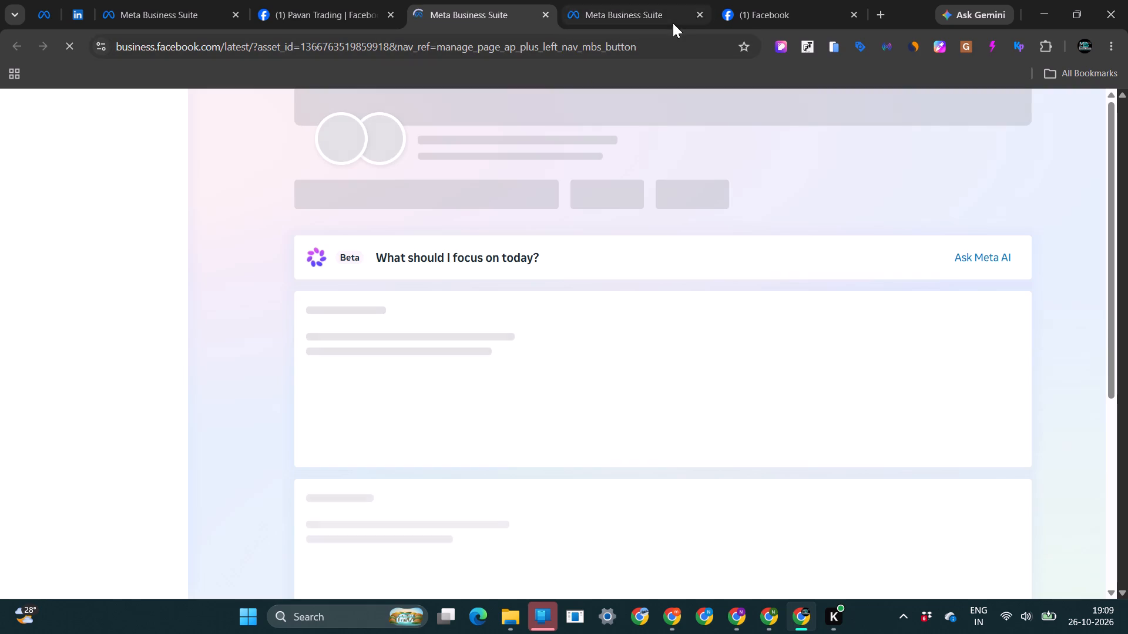
# Close the older Meta Business Suite and Facebook tabs that follow the newly opened Business Suite tab.
pyautogui.click(695, 10)
pyautogui.click(695, 10)
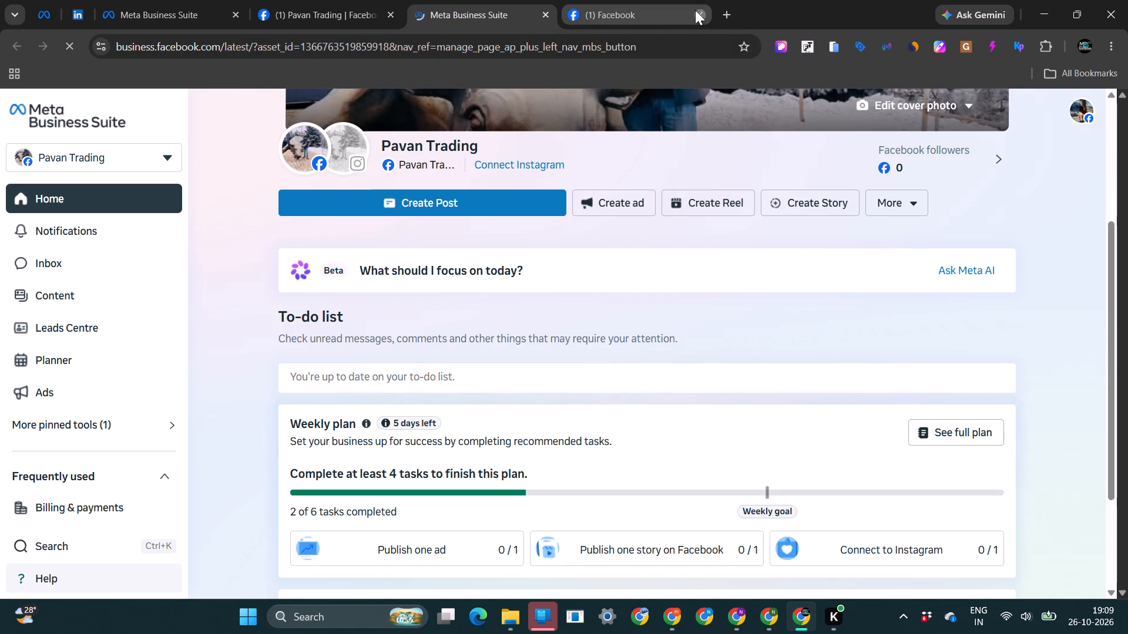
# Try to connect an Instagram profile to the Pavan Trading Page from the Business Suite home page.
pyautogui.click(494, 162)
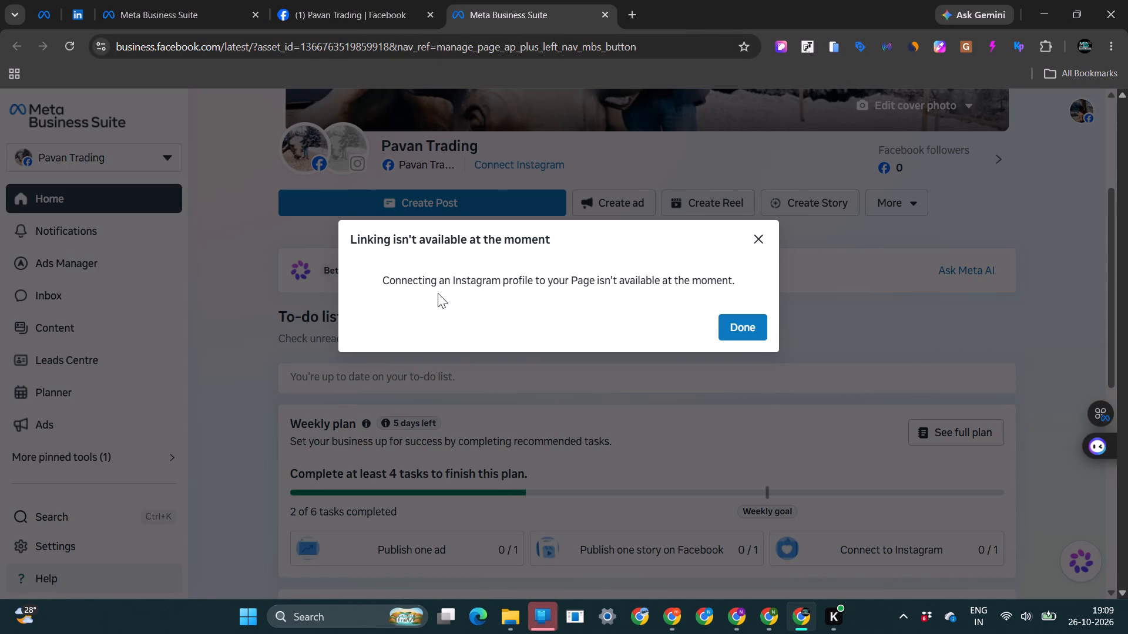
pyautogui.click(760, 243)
# Close the Pavan Trading Facebook Page tab, pin the newly opened Business Suite tab, and close the older Business Suite tab.
pyautogui.click(324, 0)
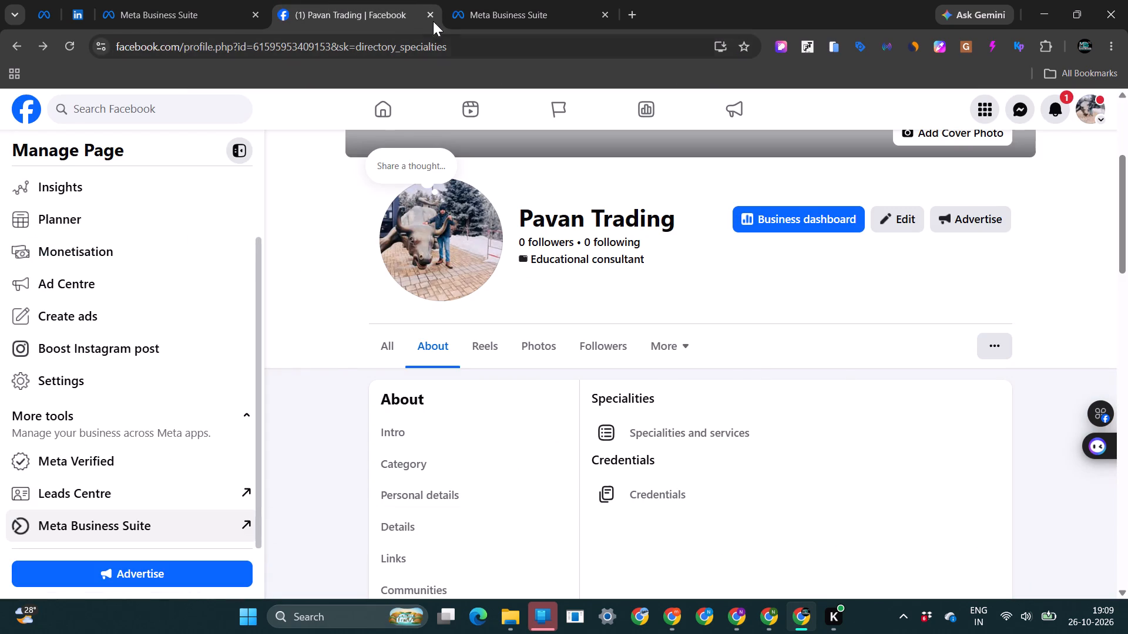
pyautogui.click(429, 12)
pyautogui.click(302, 5)
pyautogui.rightClick(302, 5)
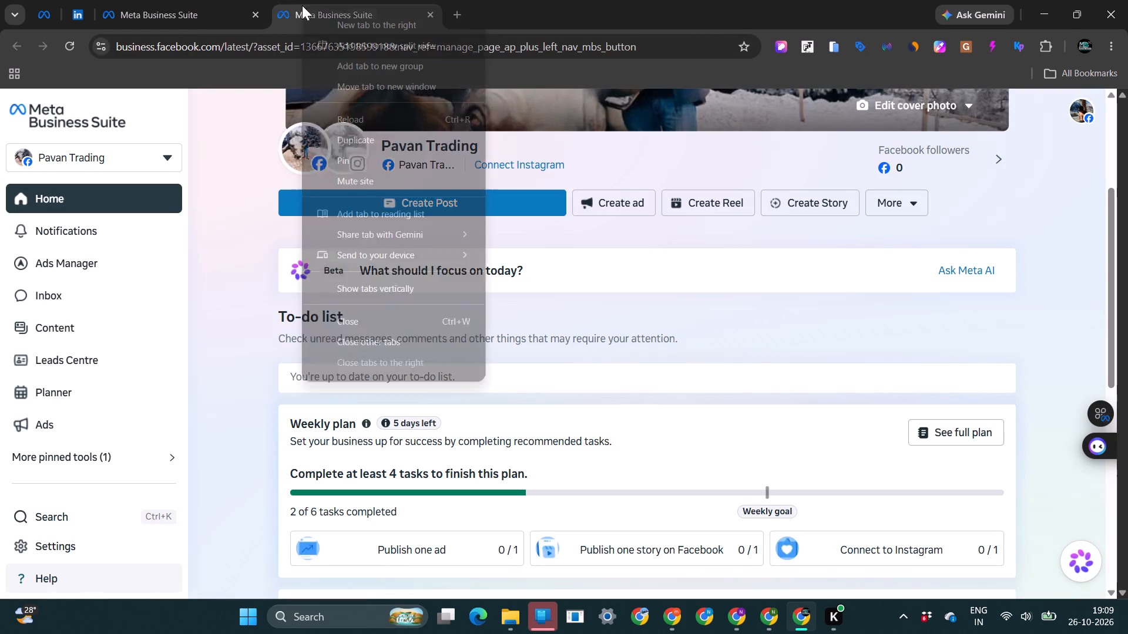
pyautogui.click(363, 159)
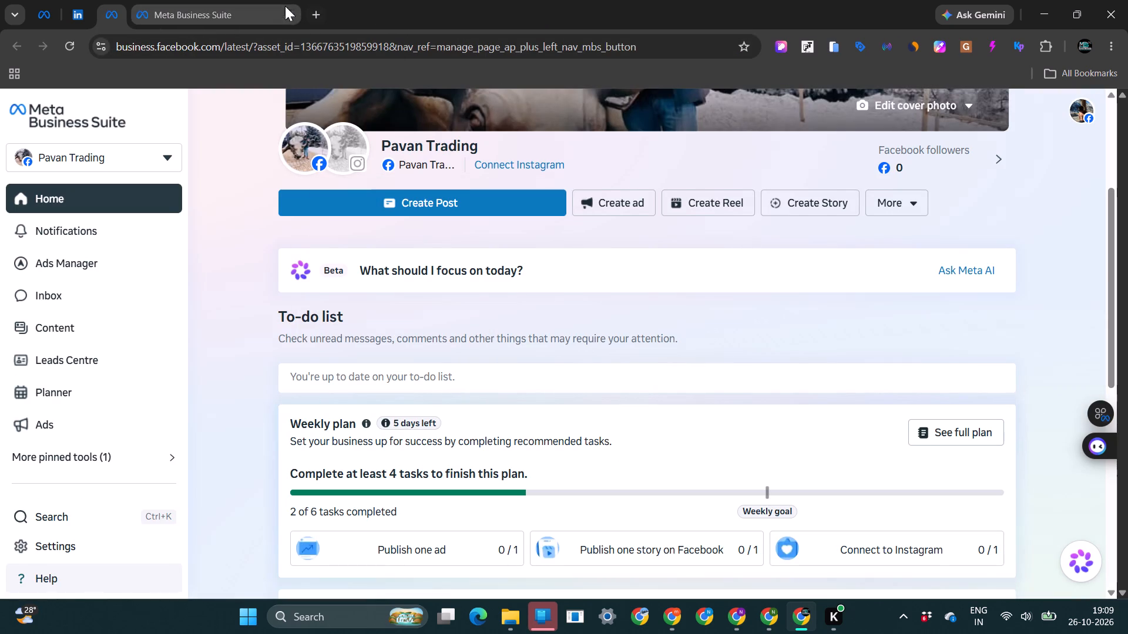
pyautogui.click(276, 11)
pyautogui.click(283, 11)
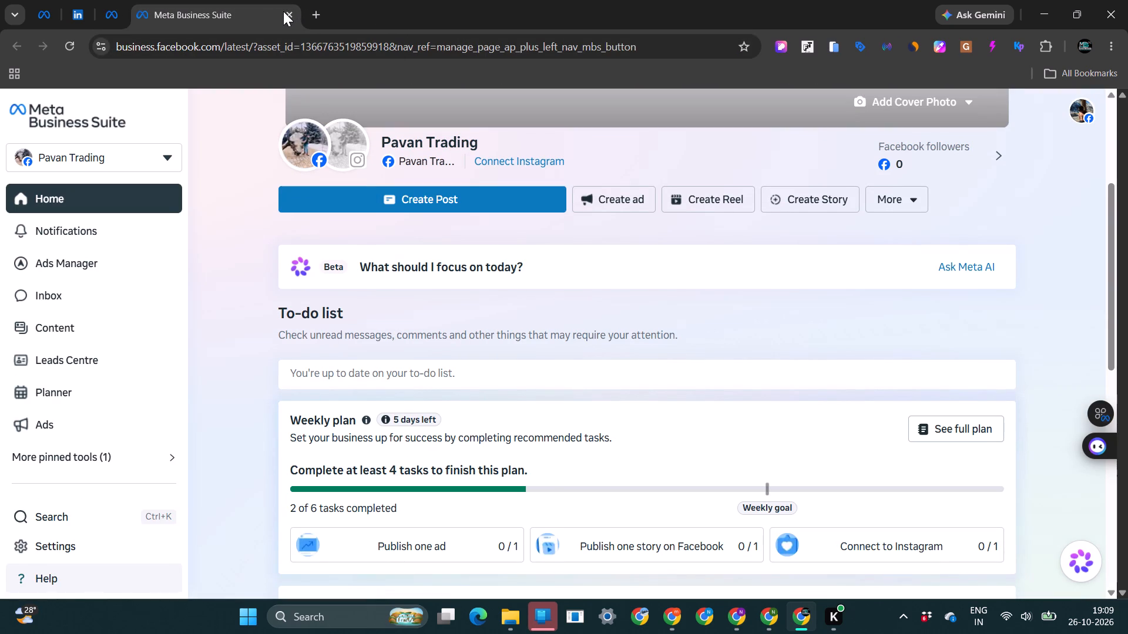
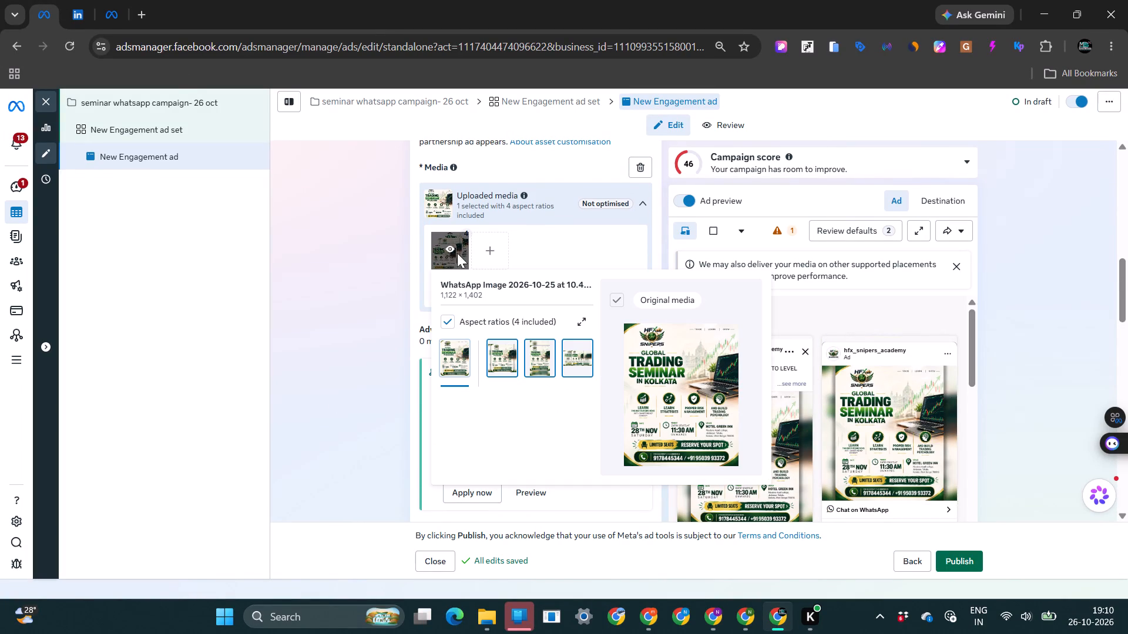
# Review the seminar poster's square, portrait, vertical and horizontal versions in the ad's media customisation, leaving them unedited, and return to the ad's settings.
pyautogui.click(577, 321)
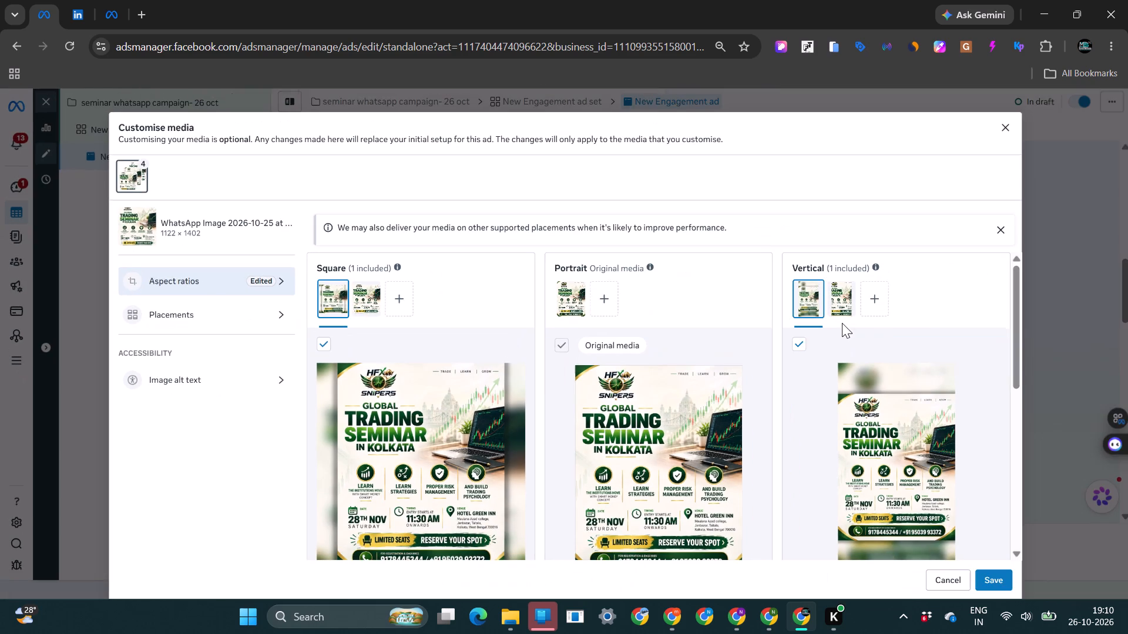
pyautogui.scroll(-5, 724, 377)
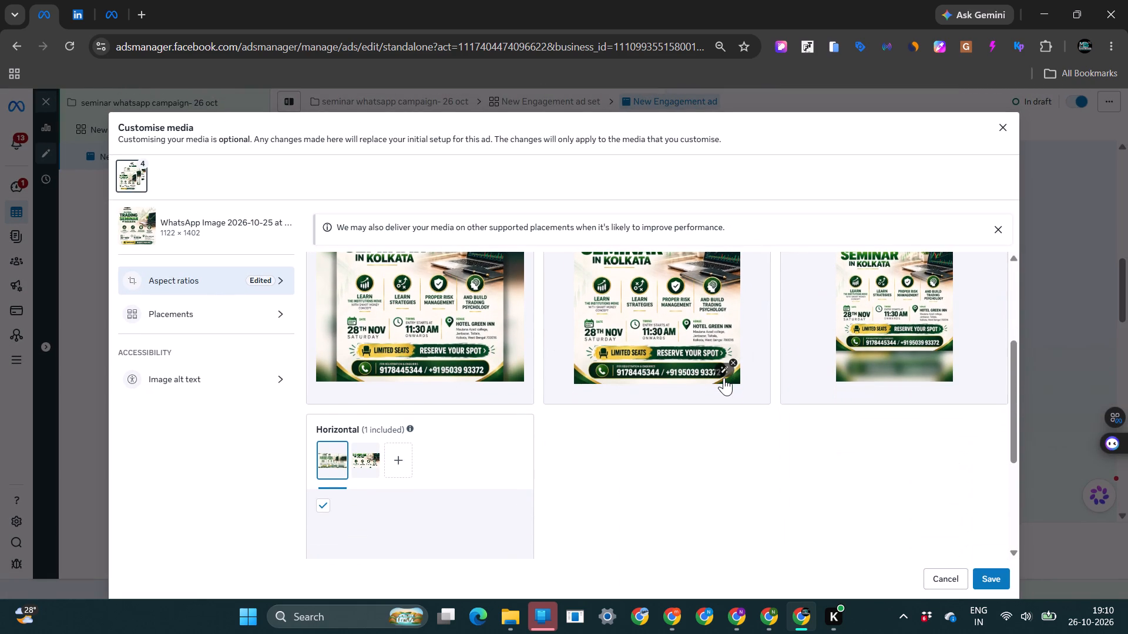
pyautogui.scroll(-1, 724, 377)
pyautogui.click(996, 122)
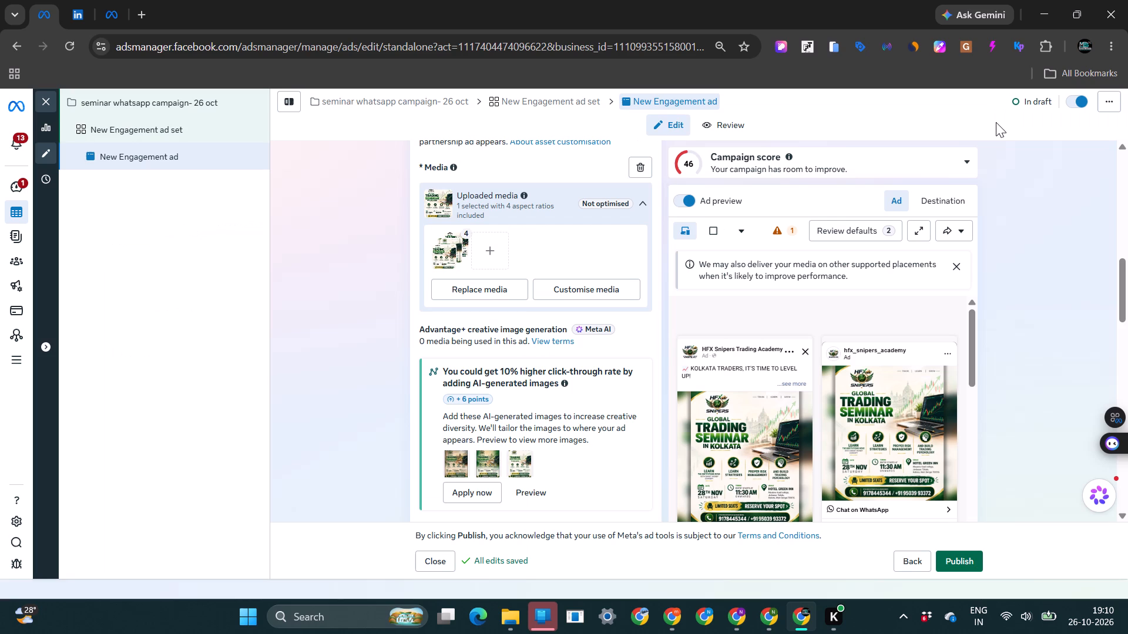
pyautogui.scroll(3, 345, 308)
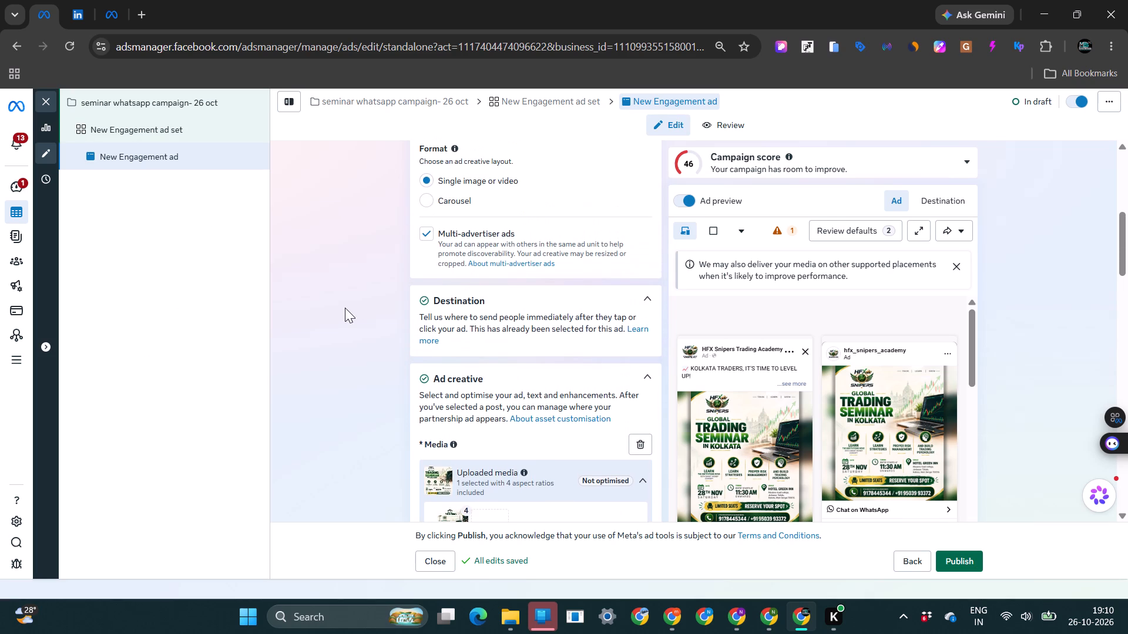
# In the New Engagement ad set's budget and schedule settings, turn off the minimum or maximum spend limit.
pyautogui.scroll(3, 345, 308)
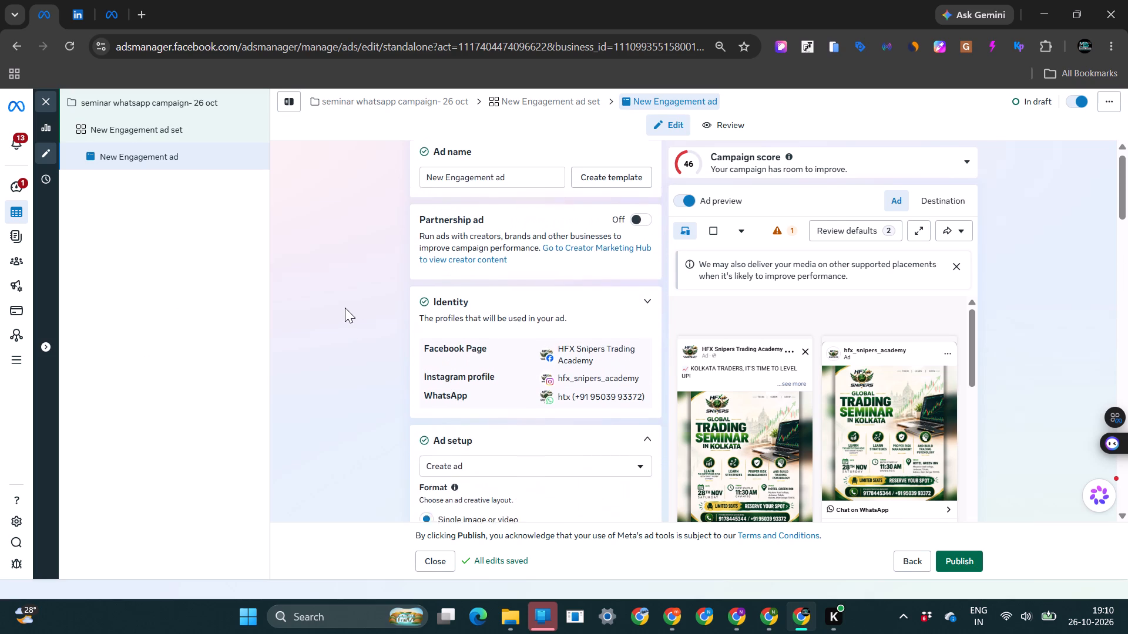
pyautogui.click(543, 97)
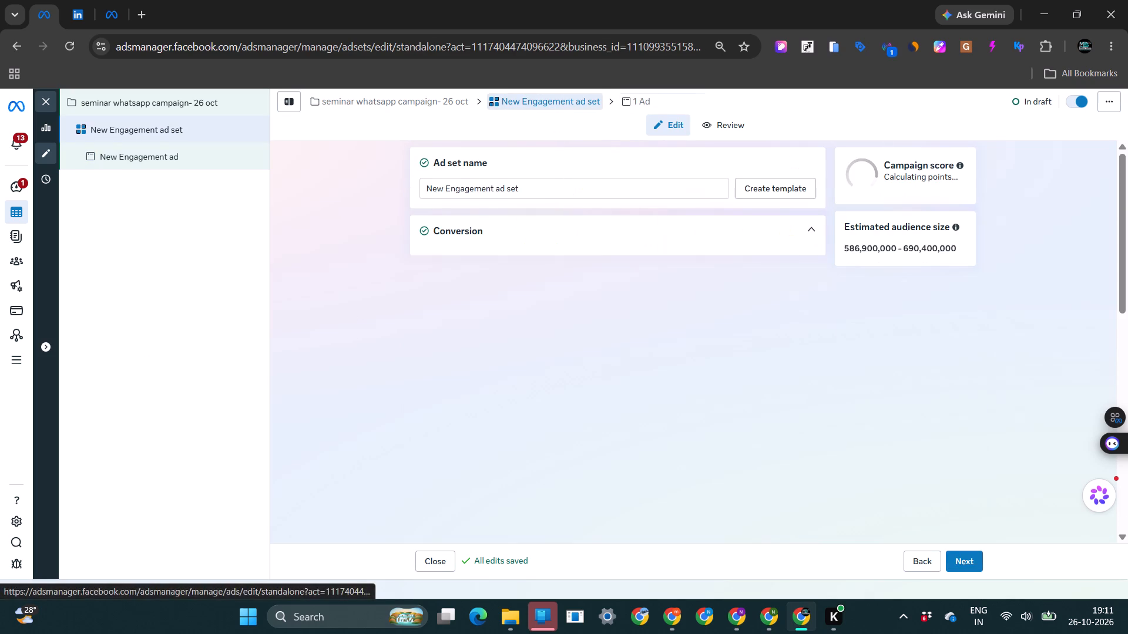
pyautogui.scroll(-2, 423, 339)
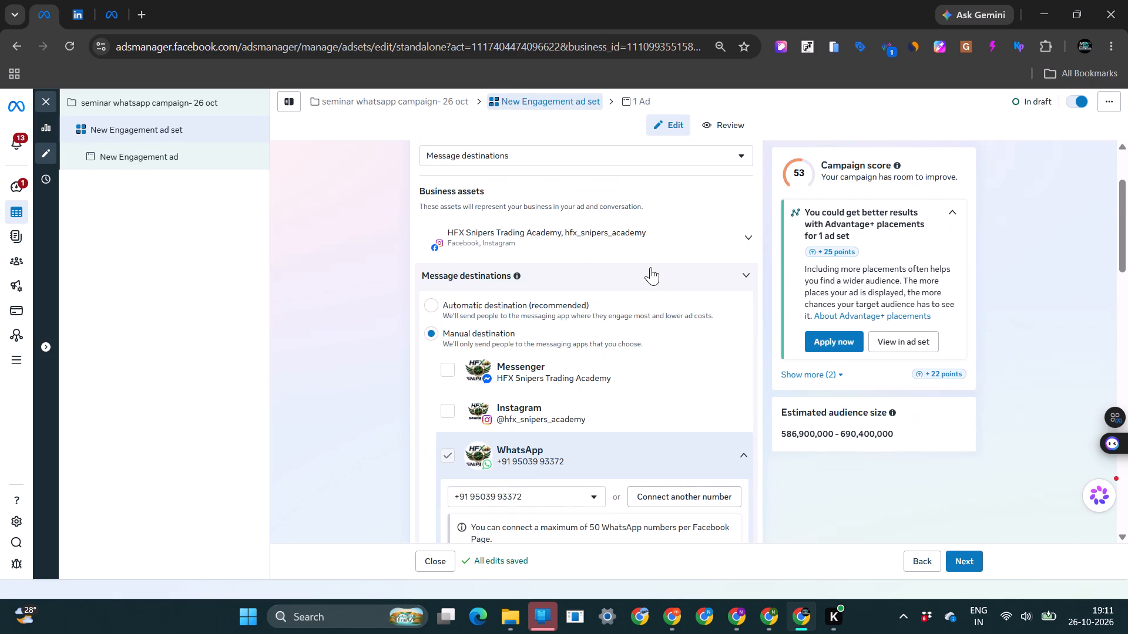
pyautogui.scroll(1, 650, 267)
pyautogui.scroll(-4, 650, 267)
pyautogui.scroll(-2, 528, 373)
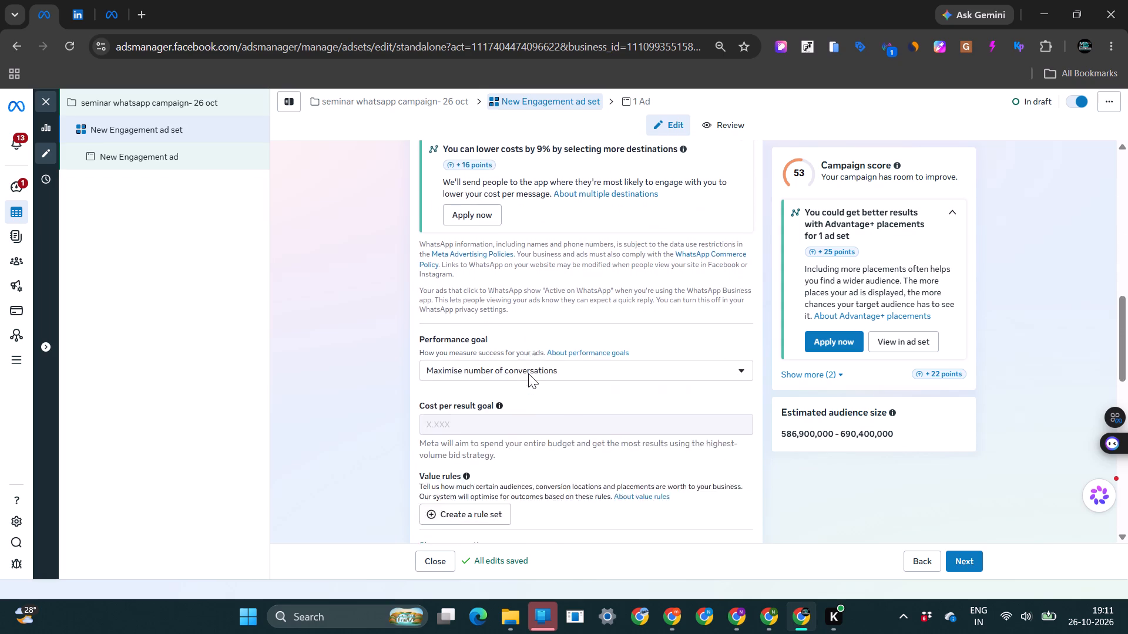
pyautogui.scroll(-5, 528, 373)
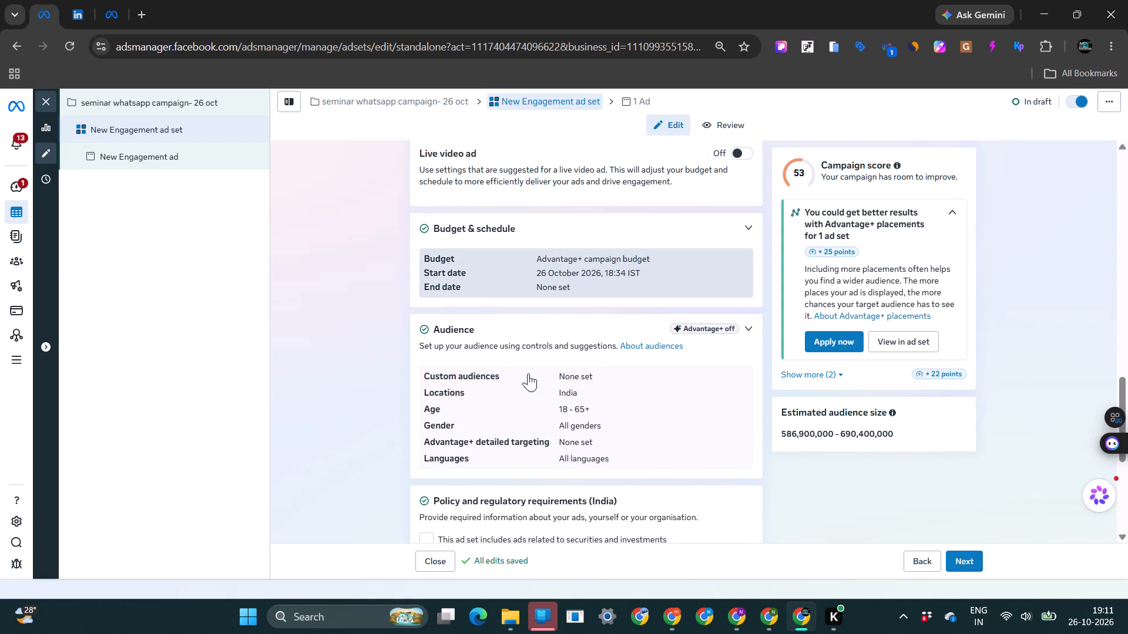
pyautogui.scroll(-1, 528, 373)
pyautogui.click(651, 262)
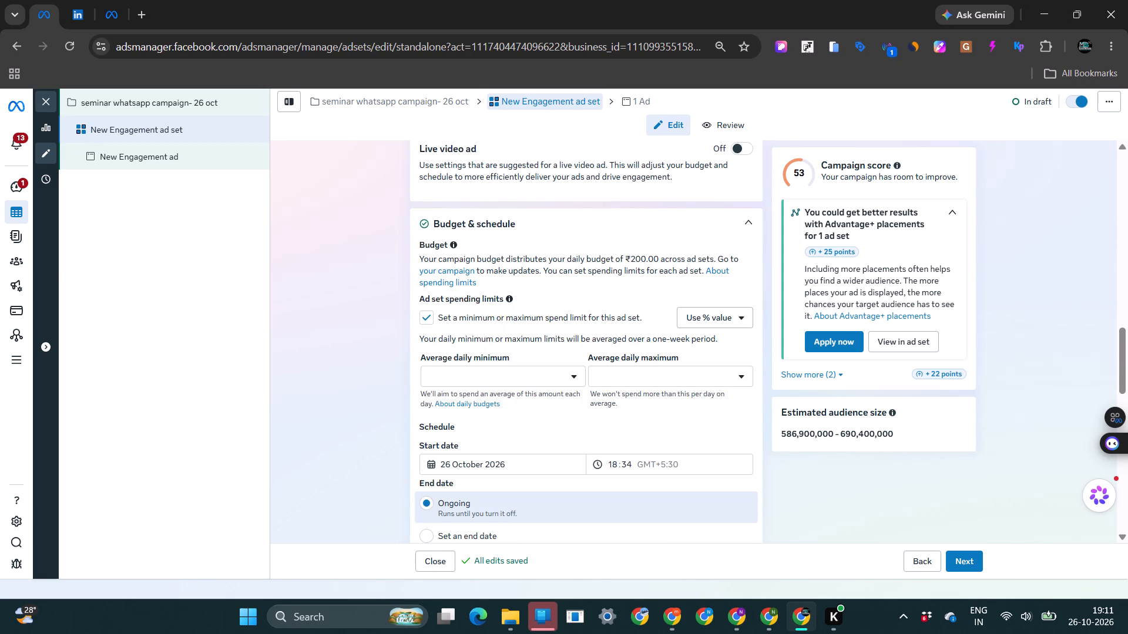
pyautogui.click(422, 319)
# In the ad set's audience locations, search for "hotel green inn" and include Hotel Green Inn, Kolkata, West Bengal.
pyautogui.scroll(-2, 422, 319)
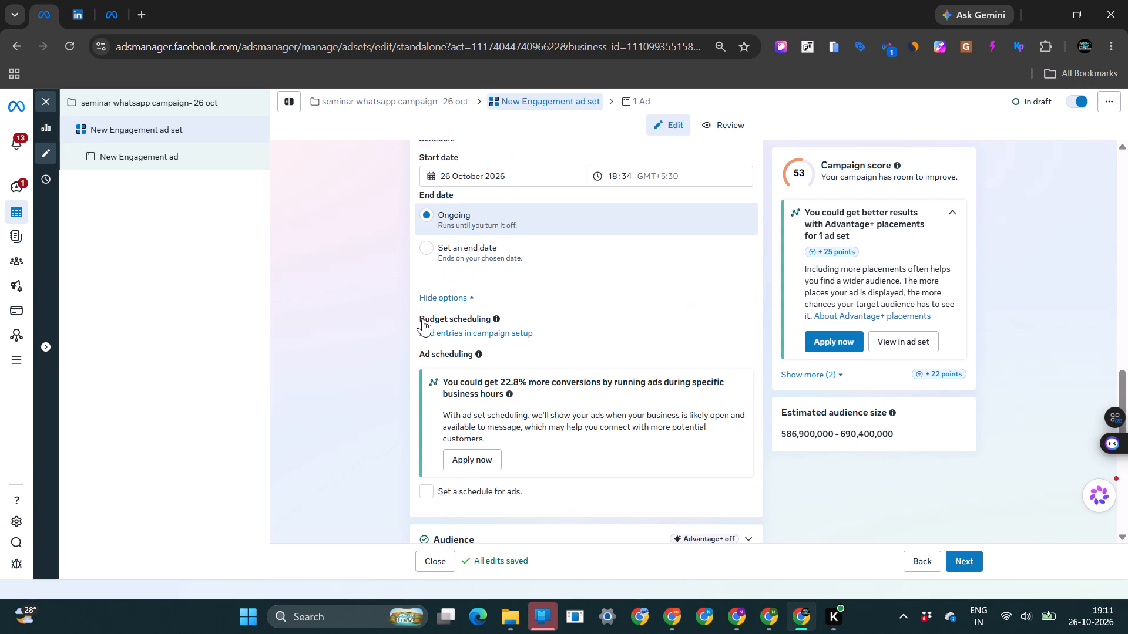
pyautogui.scroll(-4, 379, 407)
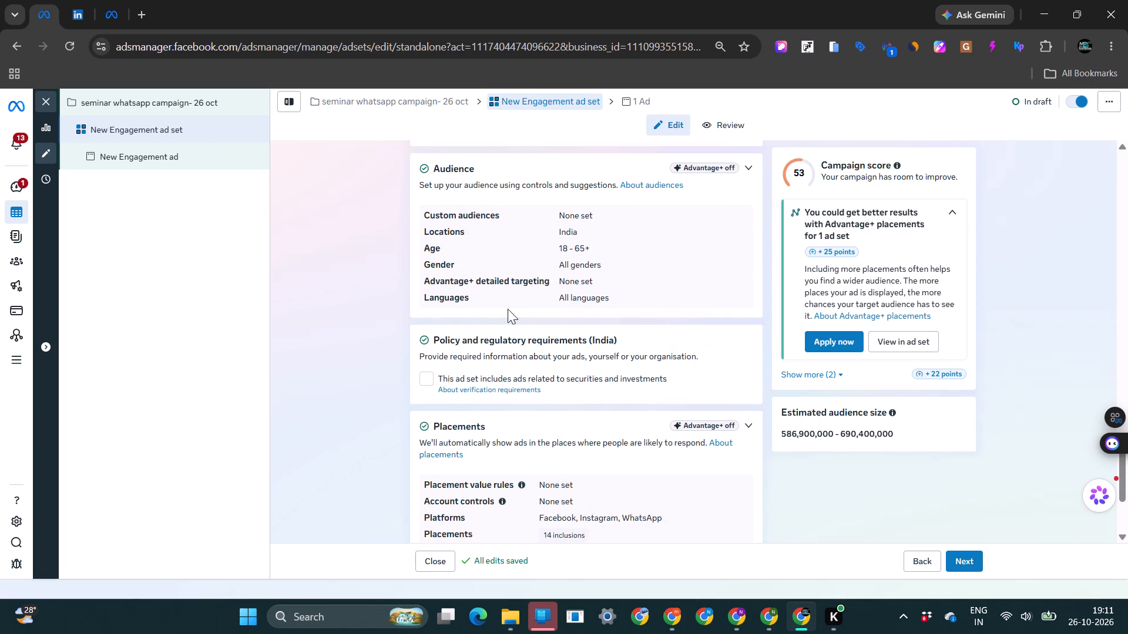
pyautogui.click(548, 280)
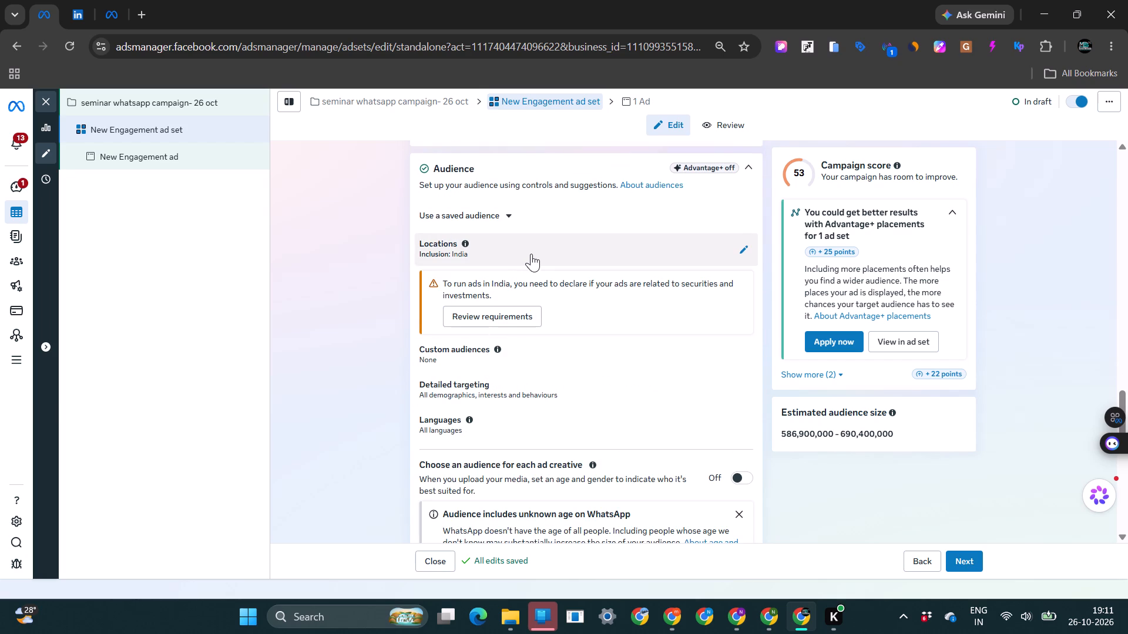
pyautogui.click(538, 245)
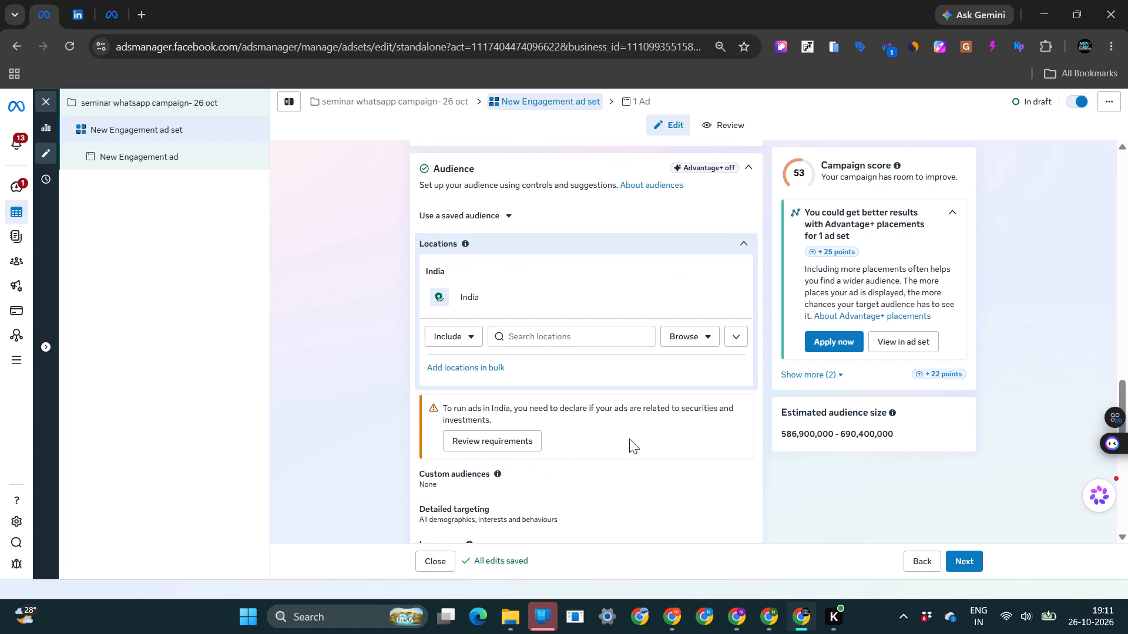
pyautogui.click(512, 340)
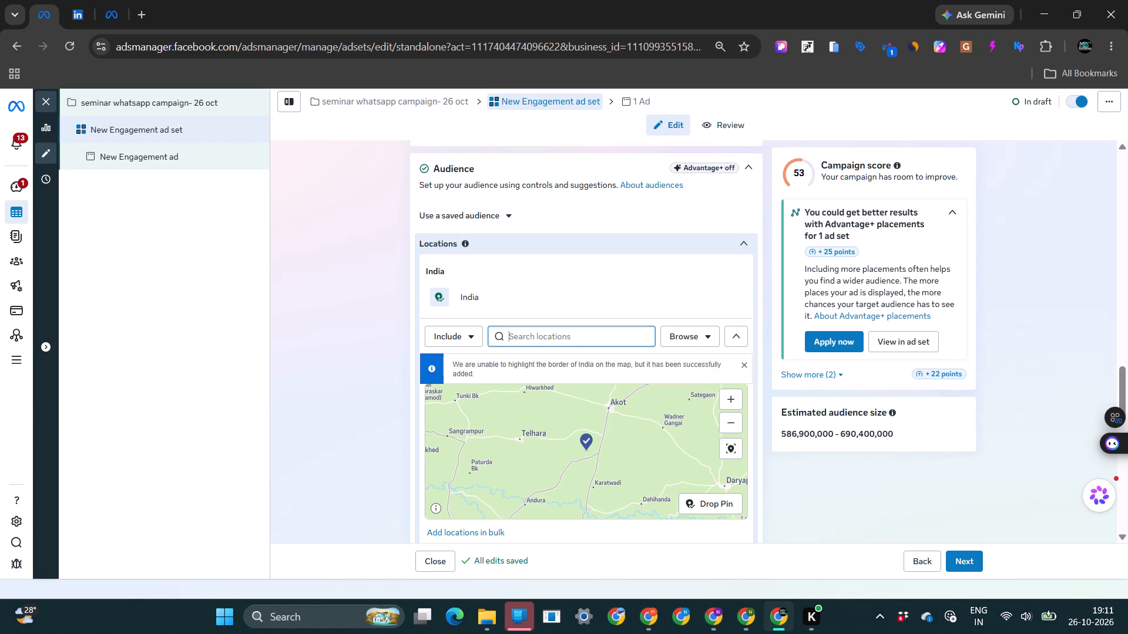
pyautogui.write('hotel green inn')
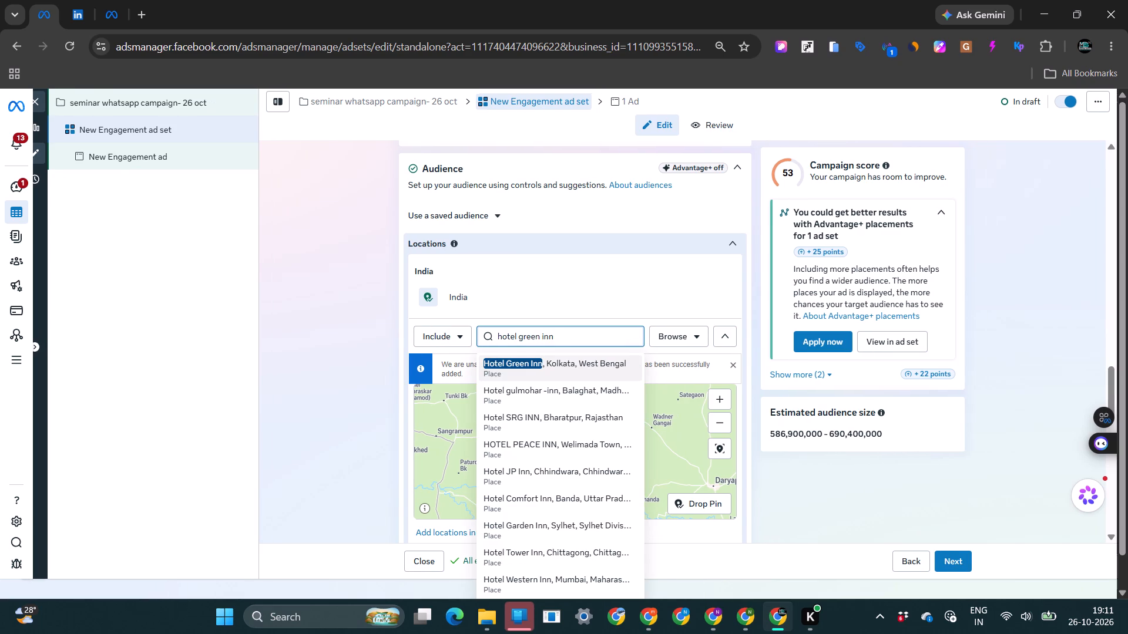
pyautogui.click(570, 372)
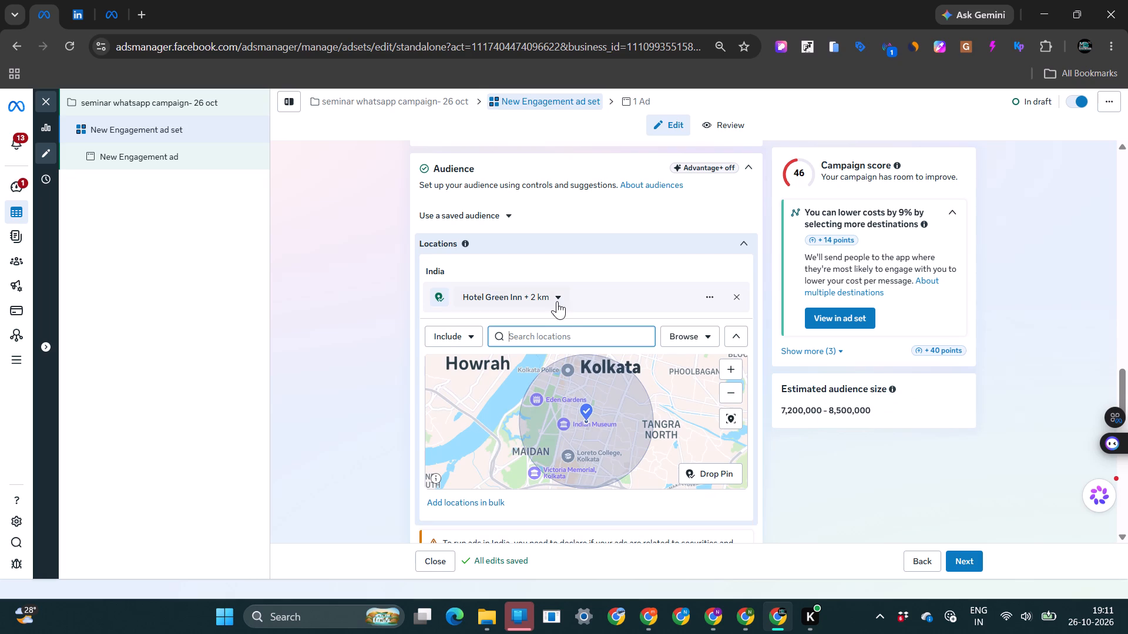
# Set the targeting radius around Hotel Green Inn to 40 km.
pyautogui.click(555, 298)
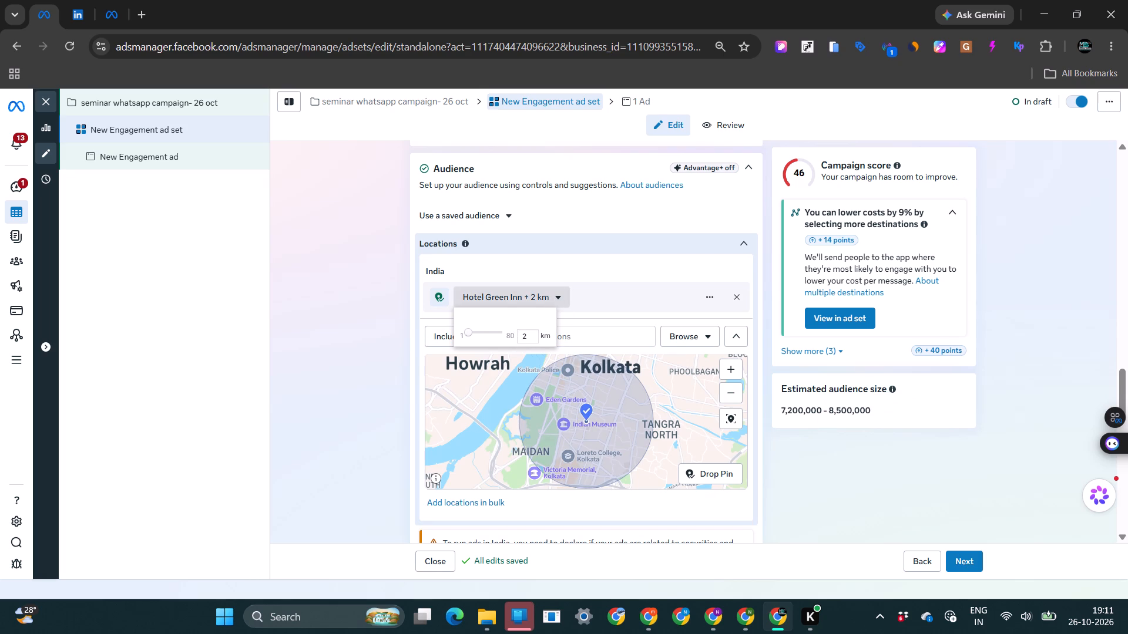
pyautogui.click(529, 340)
pyautogui.press('BackSpace')
pyautogui.press('BackSpace')
pyautogui.write('40')
pyautogui.press('Return')
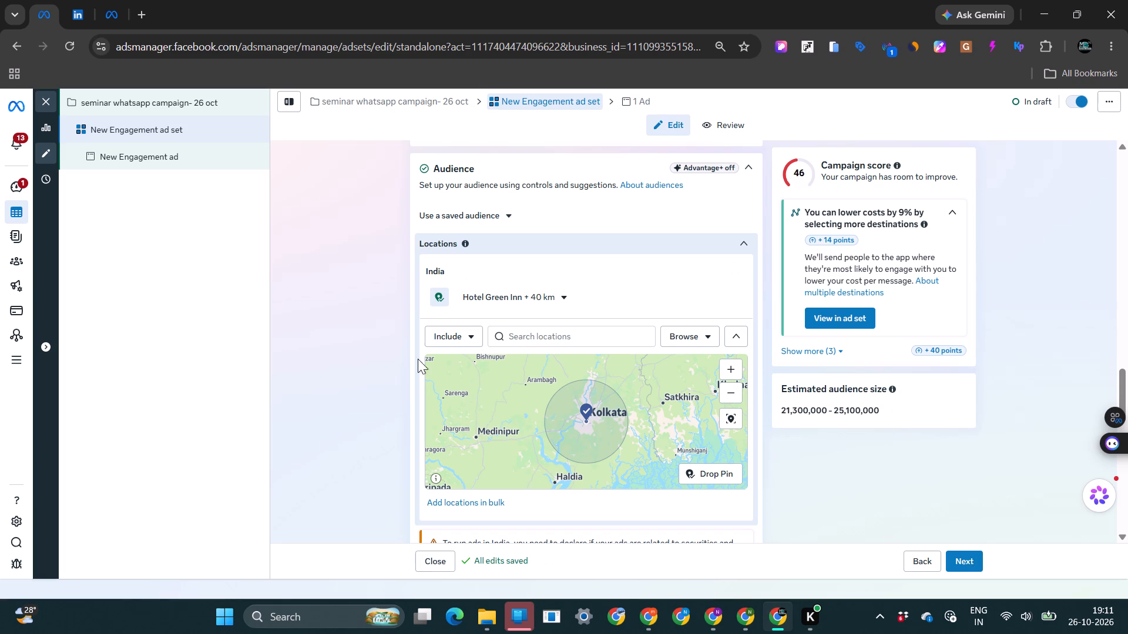
# Open the audience's age settings for editing.
pyautogui.scroll(-4, 405, 402)
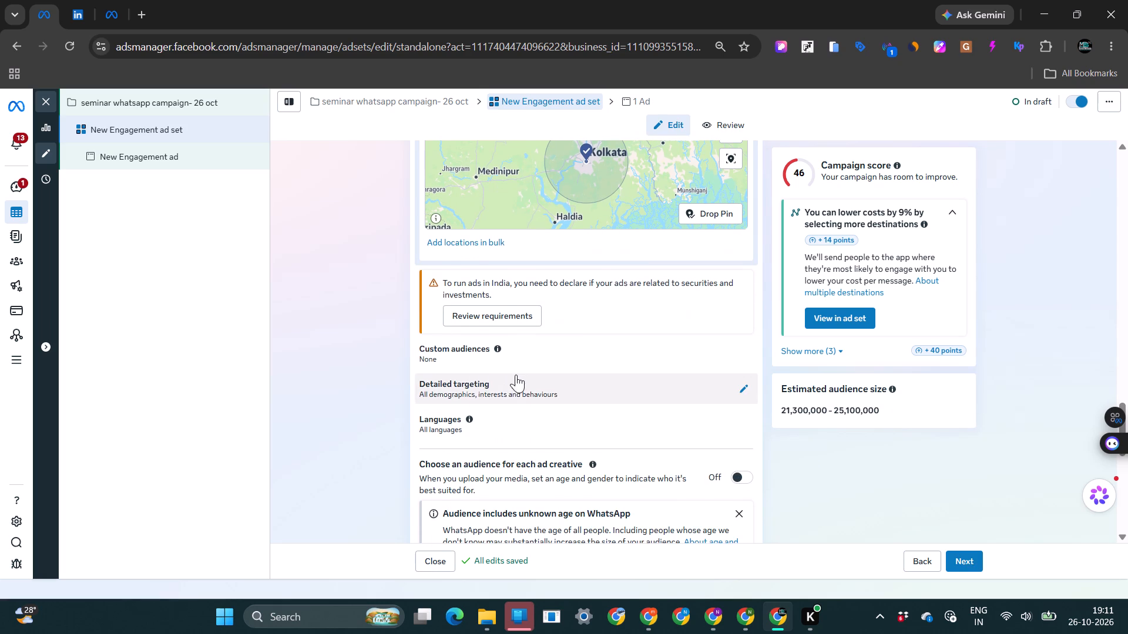
pyautogui.scroll(-4, 491, 398)
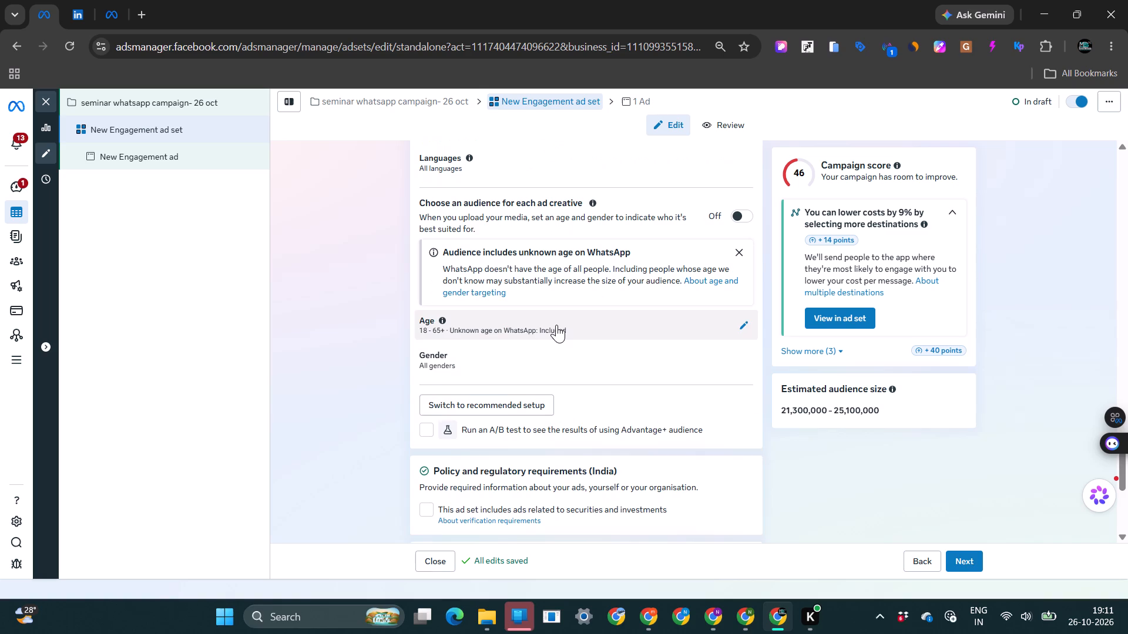
pyautogui.click(558, 325)
pyautogui.scroll(2, 433, 378)
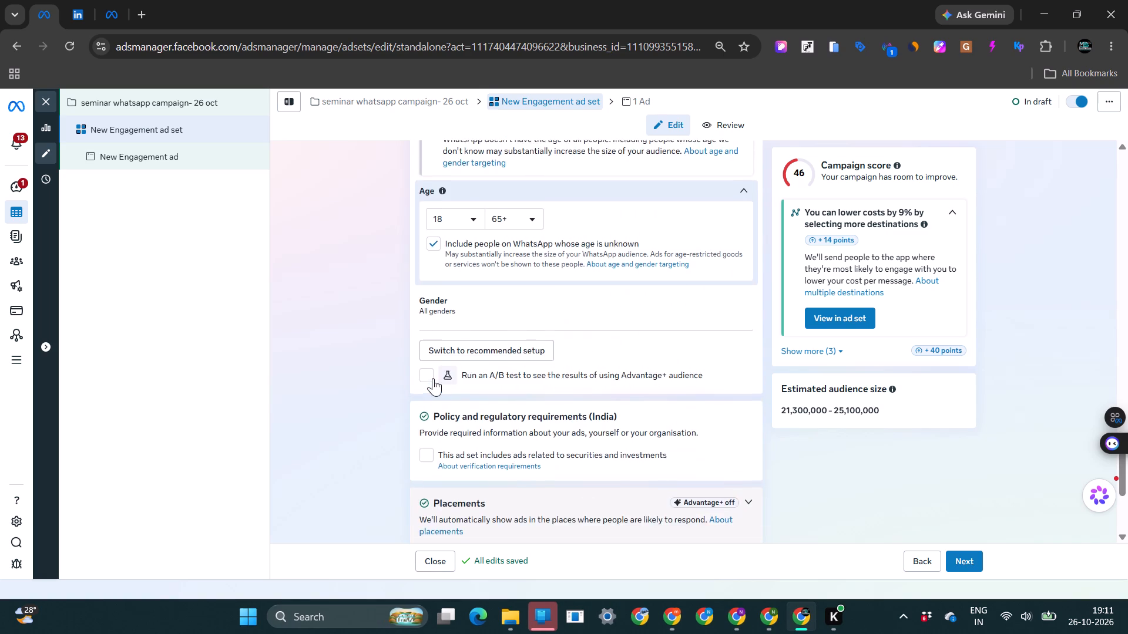
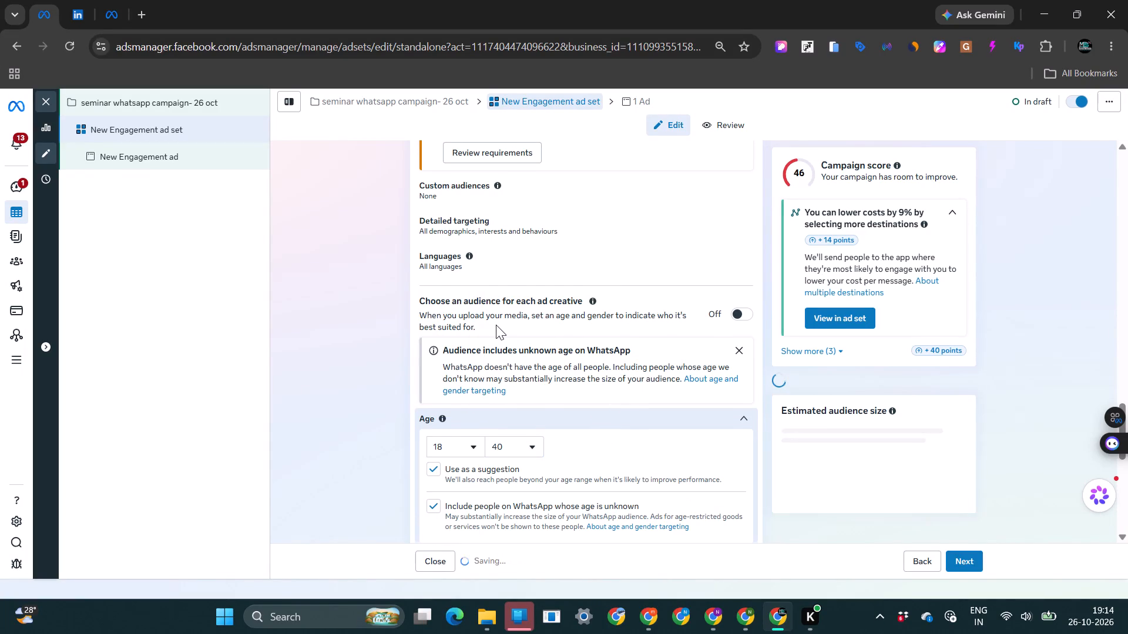
# In the age settings, exclude people on WhatsApp whose age is unknown and stop using the age range as a suggestion.
pyautogui.scroll(-2, 344, 366)
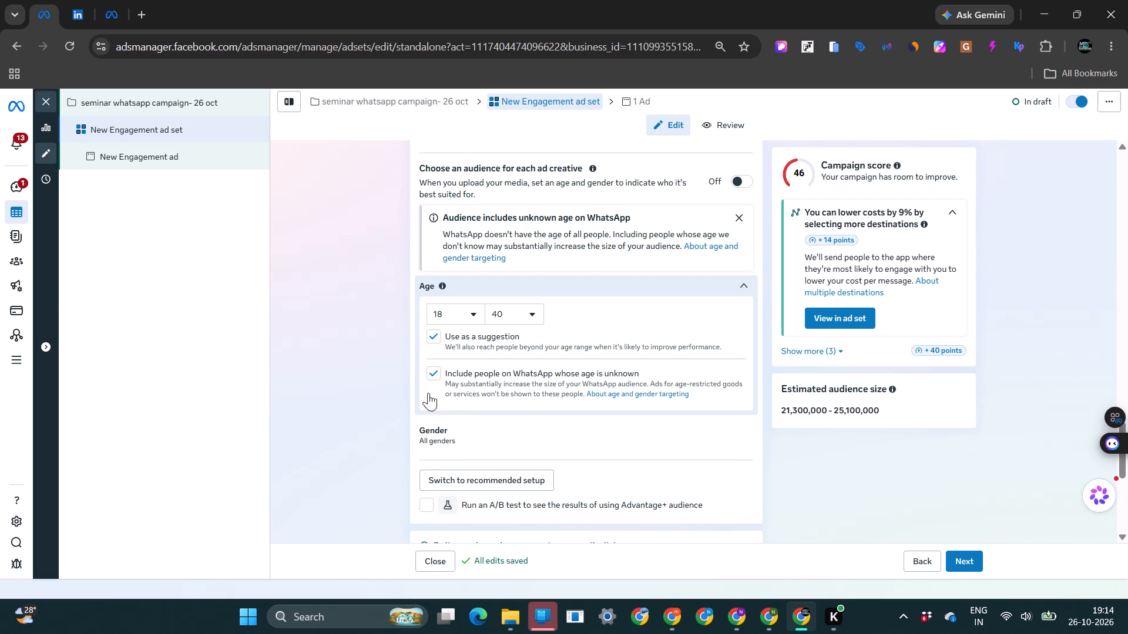
pyautogui.click(432, 373)
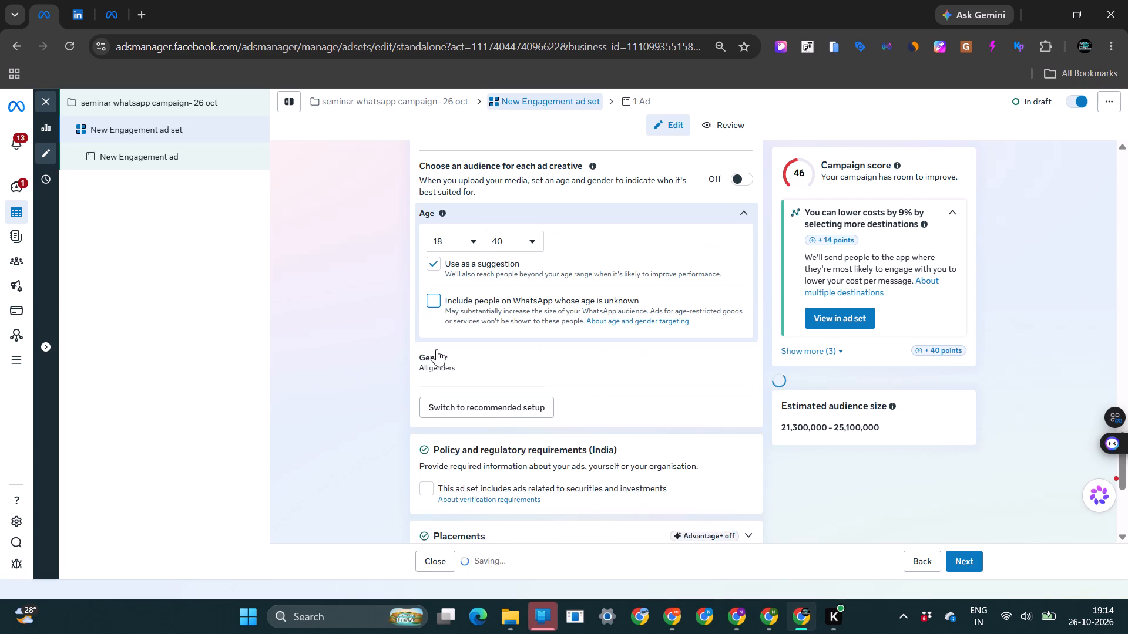
pyautogui.click(434, 265)
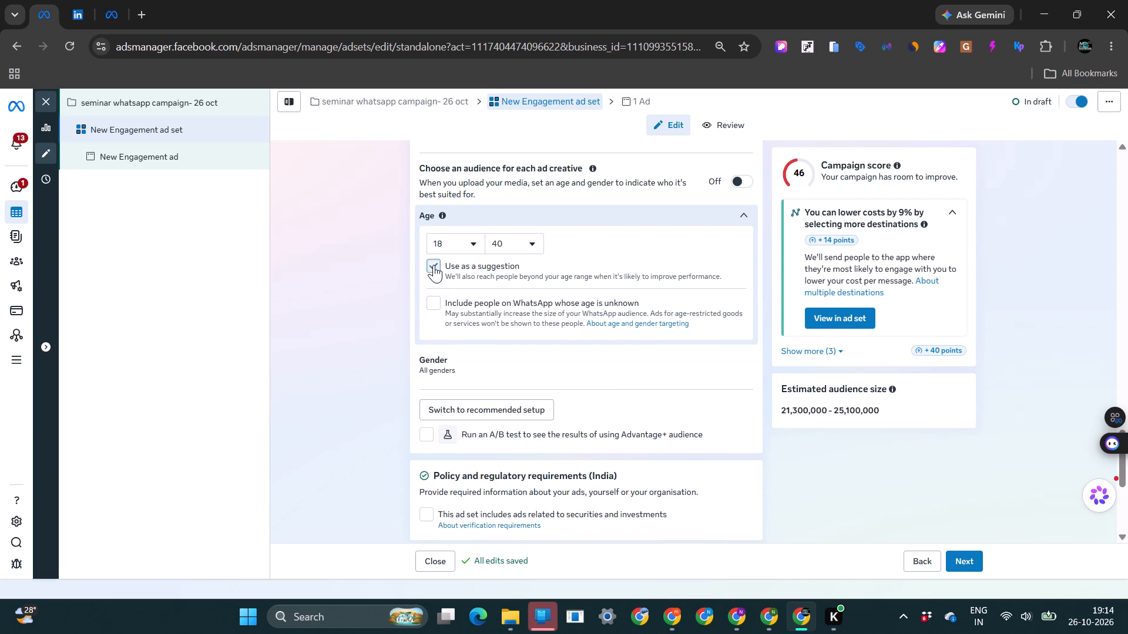
# In detailed targeting, search for "trading" and include the interests Trading card and swing trading (investing).
pyautogui.scroll(2, 377, 306)
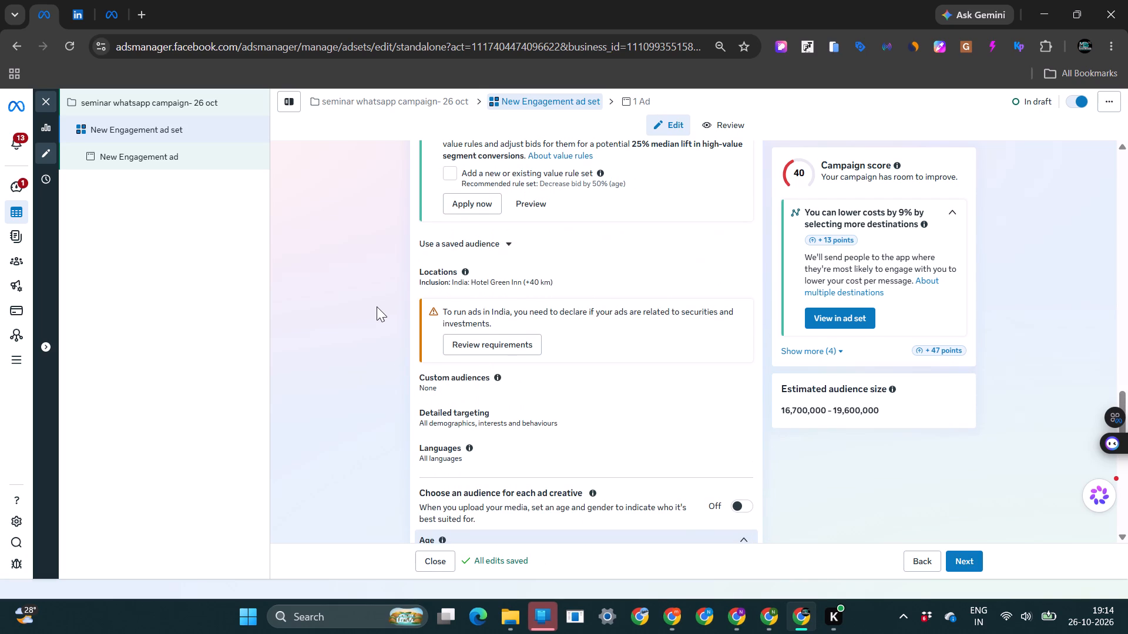
pyautogui.scroll(-2, 394, 379)
pyautogui.click(507, 263)
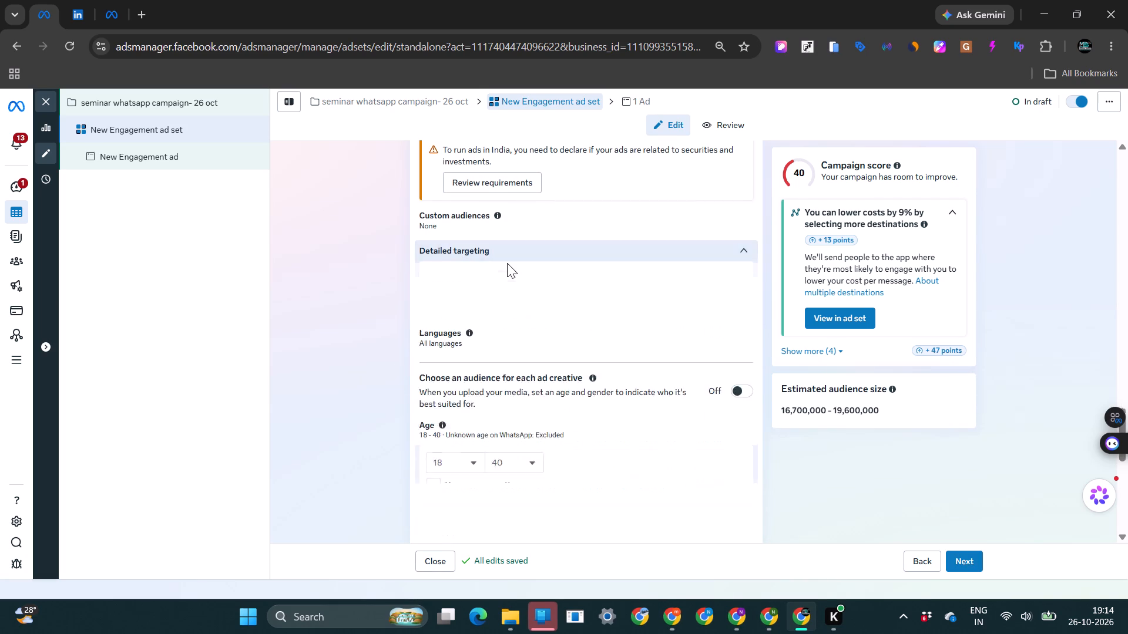
pyautogui.click(487, 294)
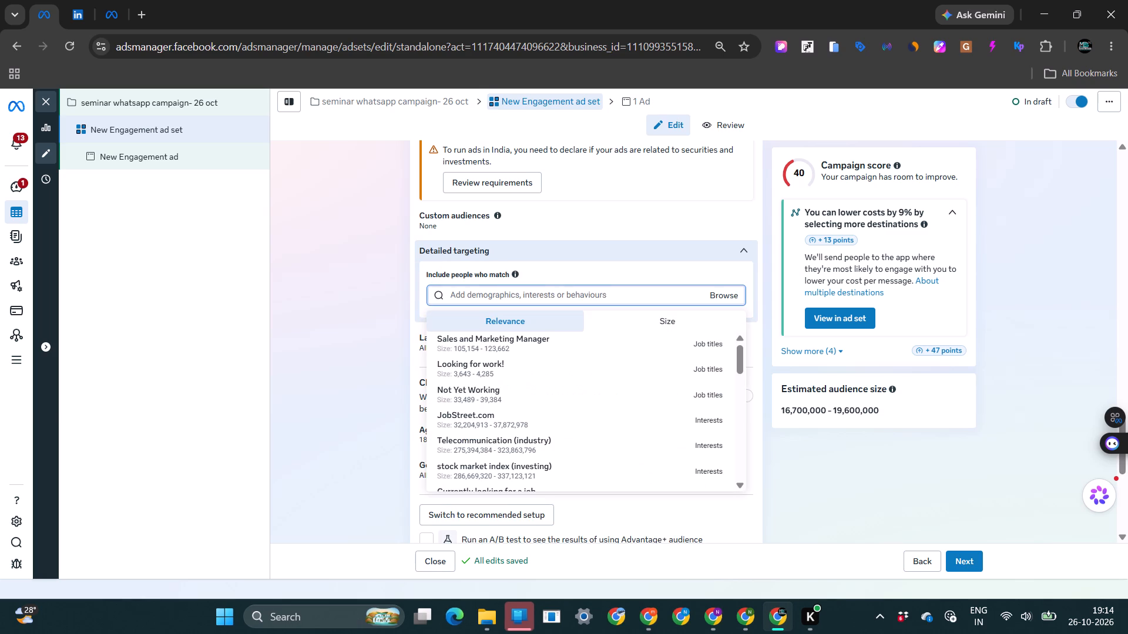
pyautogui.write('trading')
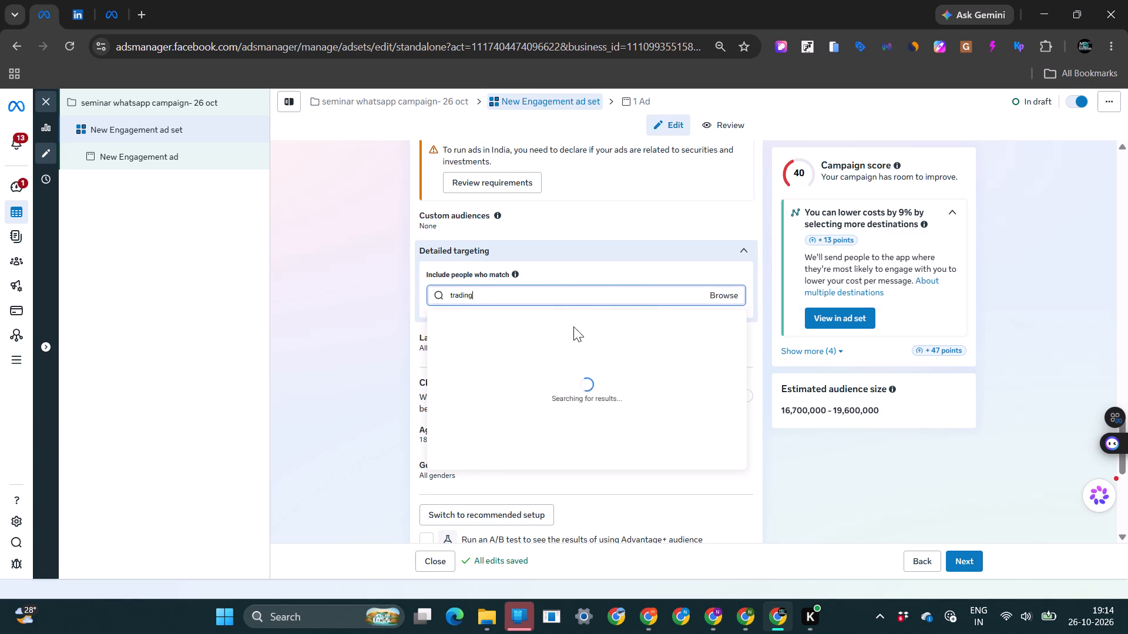
pyautogui.click(495, 367)
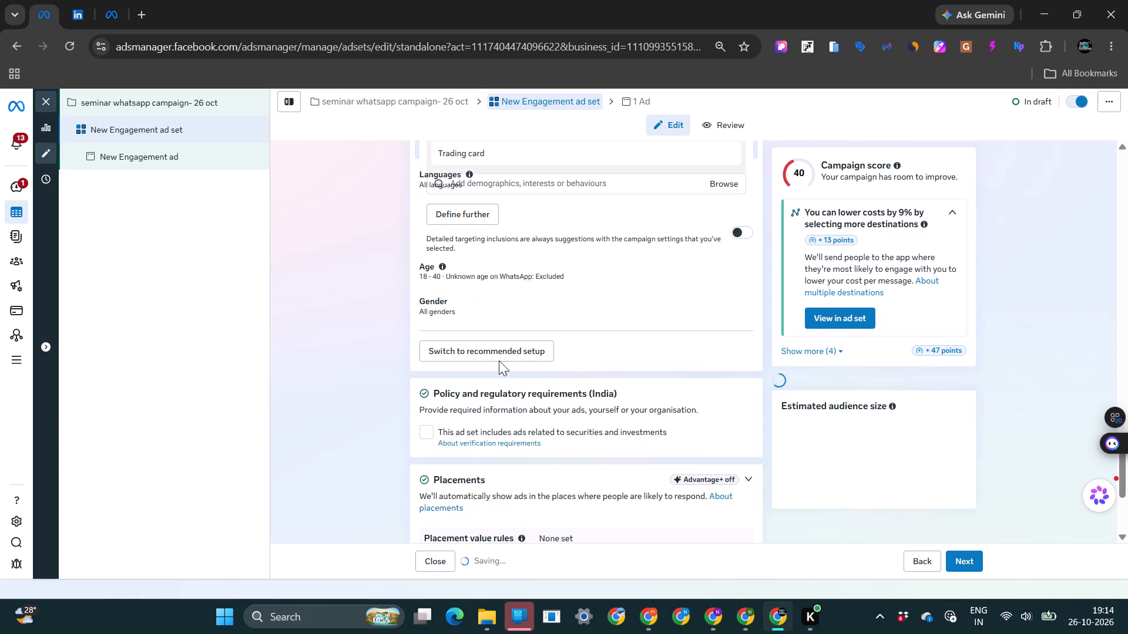
pyautogui.click(492, 348)
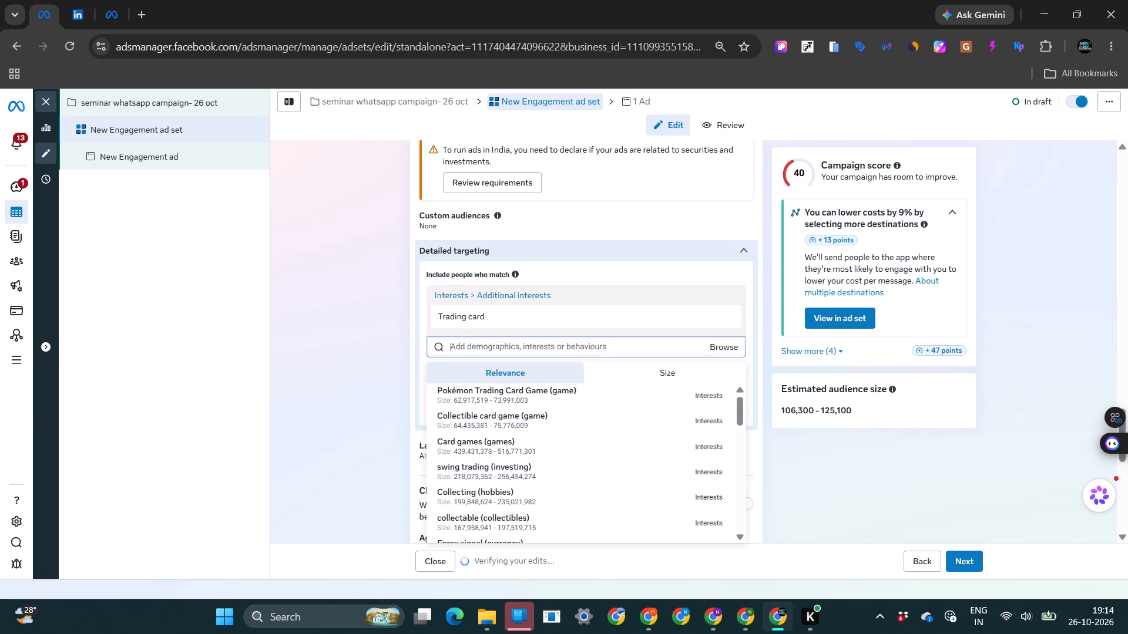
pyautogui.scroll(-1, 500, 457)
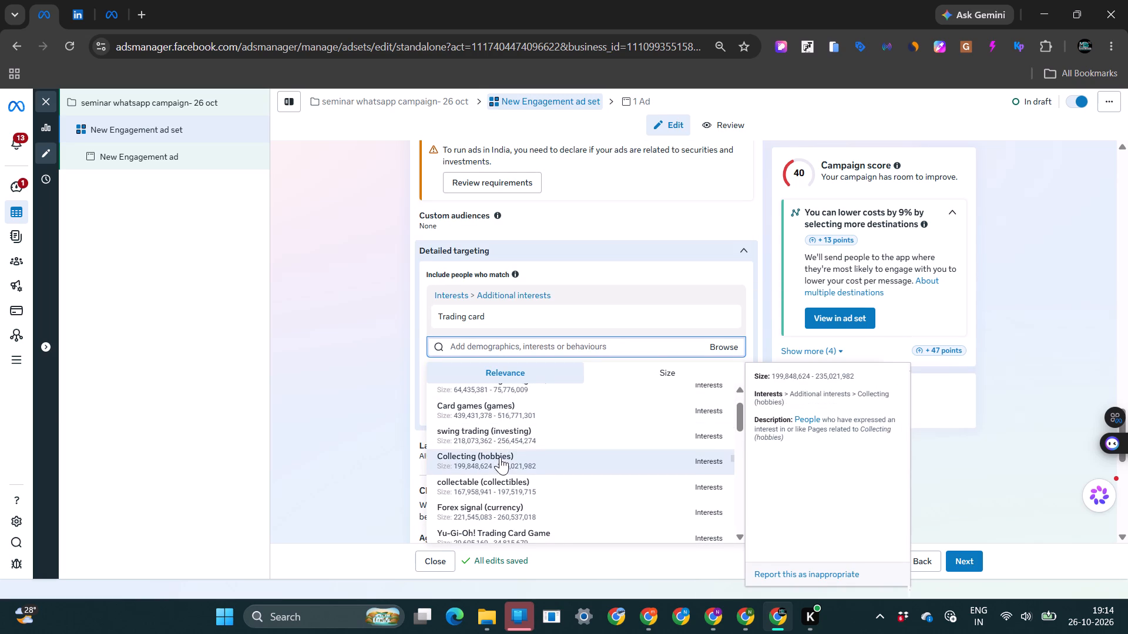
pyautogui.click(535, 431)
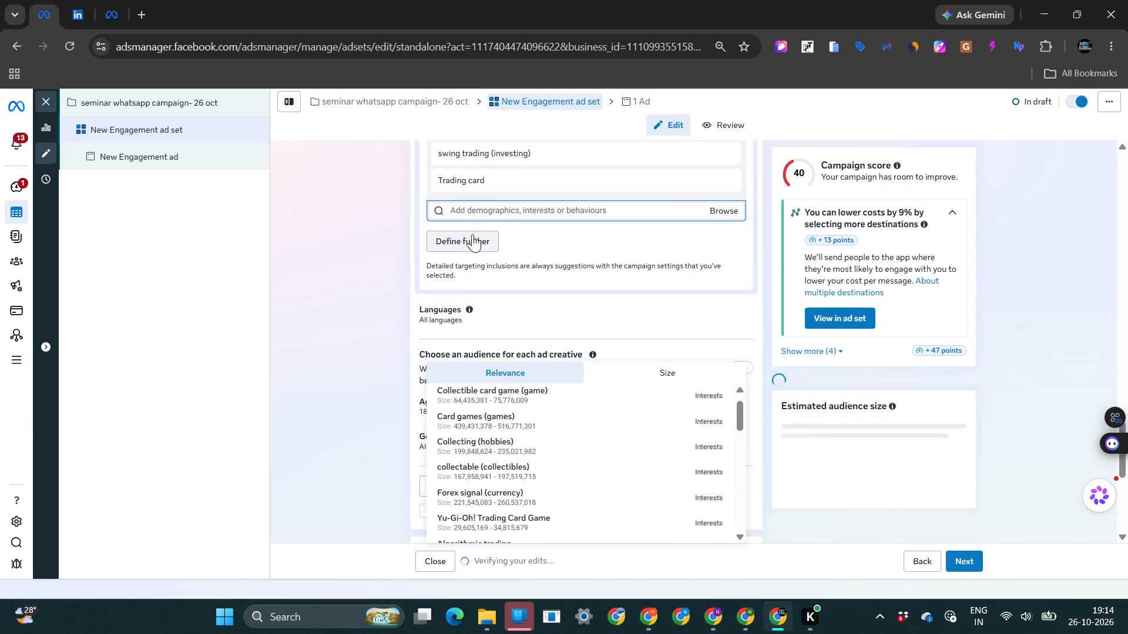
pyautogui.click(488, 209)
pyautogui.click(478, 218)
pyautogui.click(397, 299)
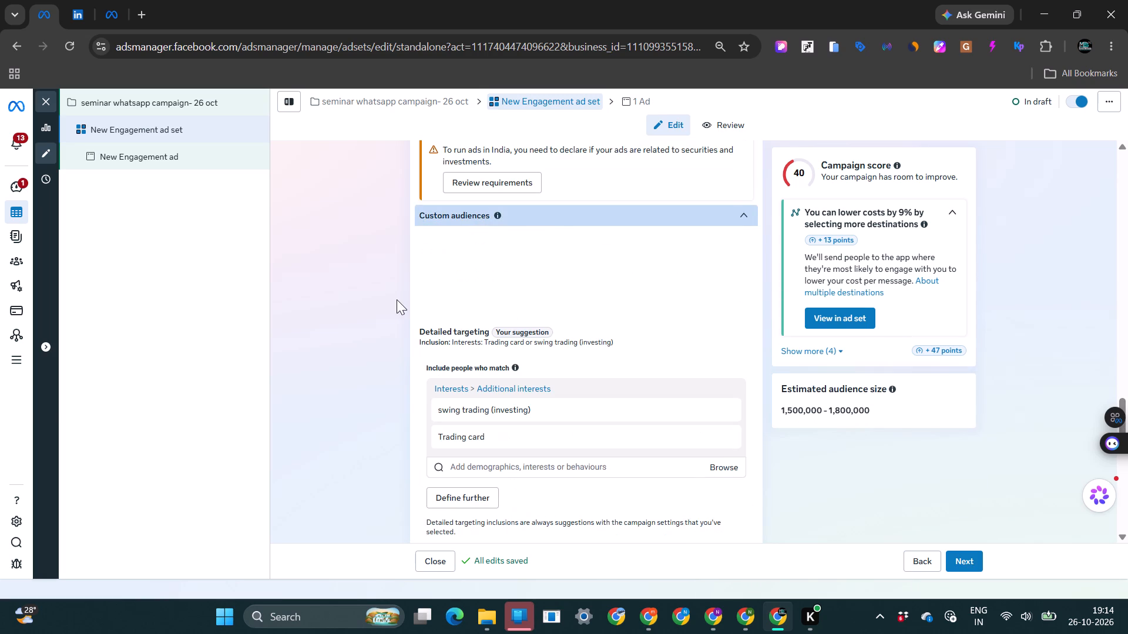
# Include the interests Online Trading Academy, Trading strategy (investing) and Day trading (investing) in detailed targeting.
pyautogui.click(488, 340)
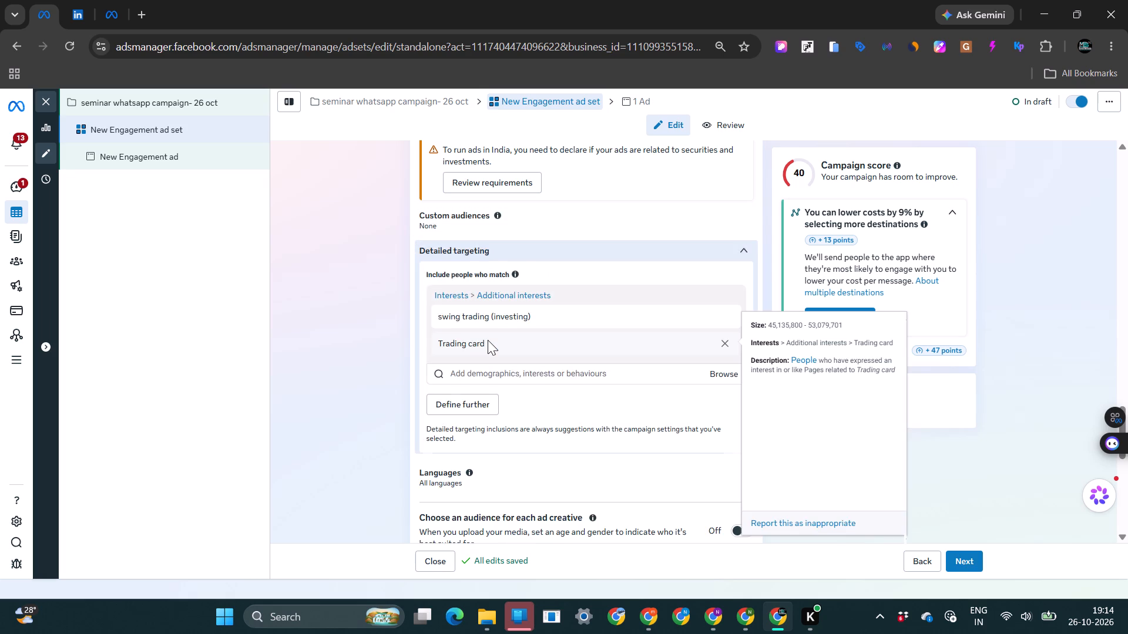
pyautogui.scroll(-1, 488, 340)
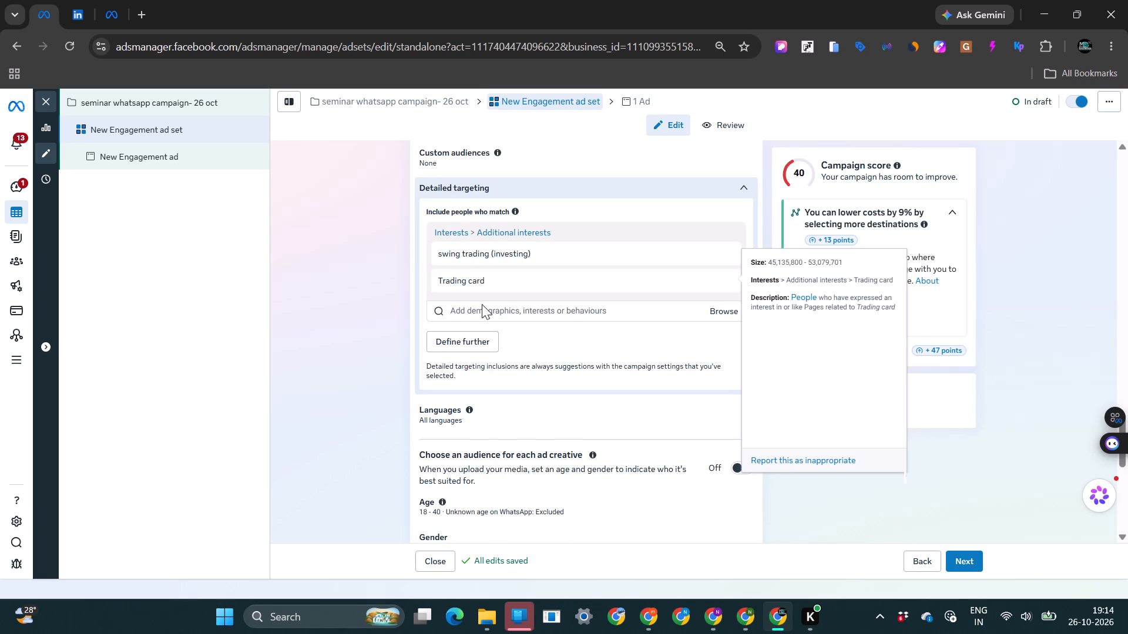
pyautogui.click(482, 310)
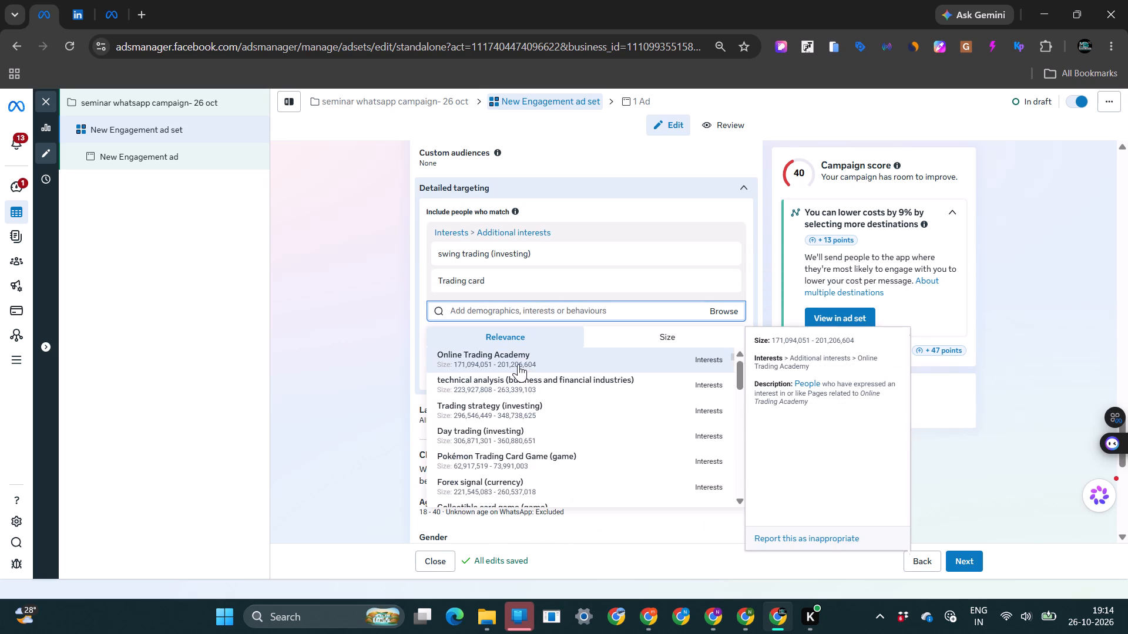
pyautogui.click(515, 363)
pyautogui.scroll(-1, 398, 346)
pyautogui.scroll(-2, 425, 446)
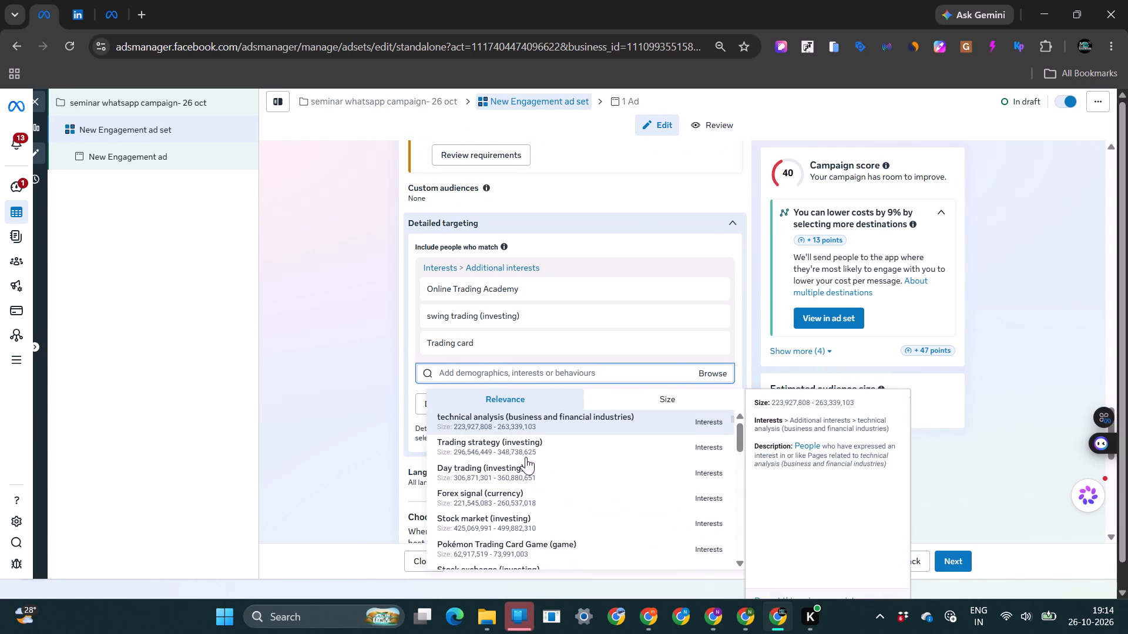
pyautogui.click(546, 446)
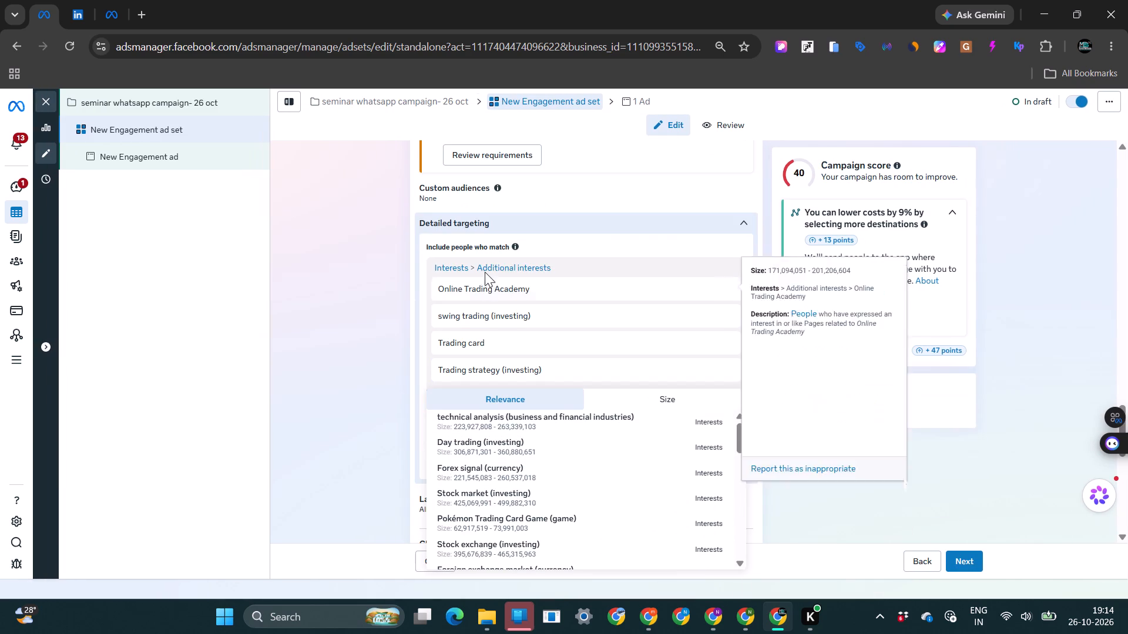
pyautogui.click(511, 424)
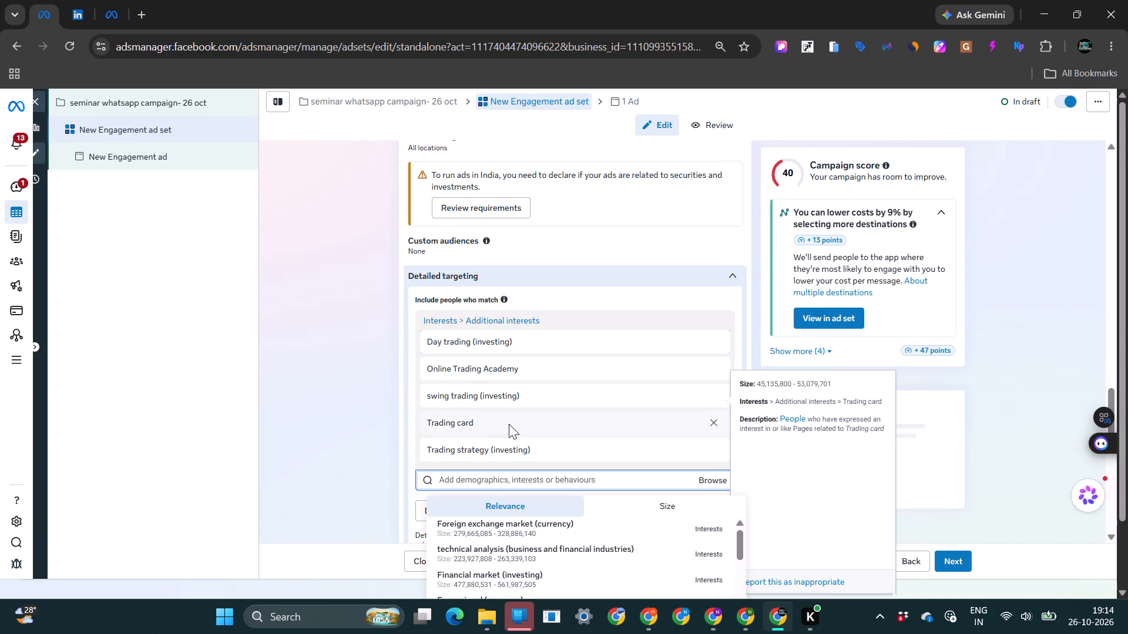
# Search detailed targeting for "forex" and include the interests forex trader, Foreign exchange market (currency) and Forex signal (currency).
pyautogui.scroll(-3, 354, 394)
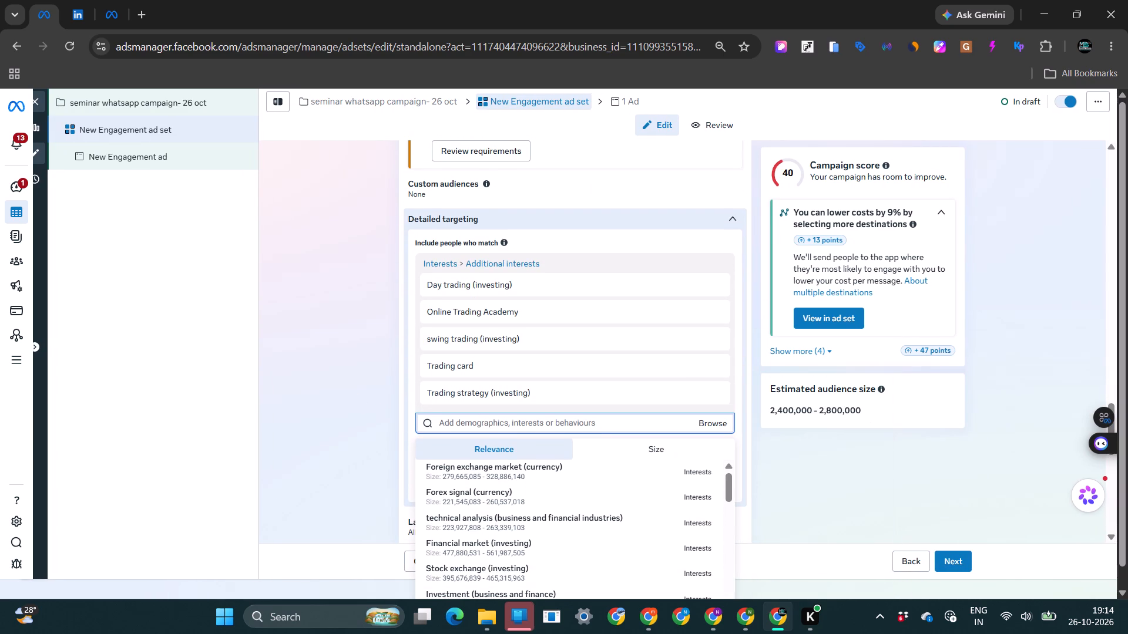
pyautogui.click(455, 423)
pyautogui.write('forex')
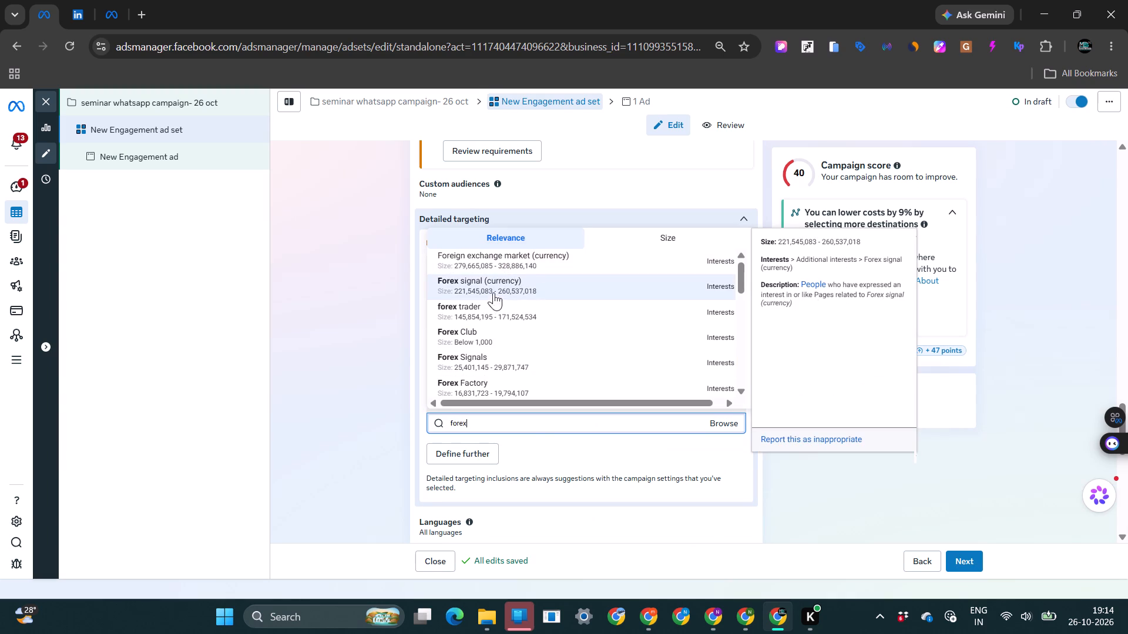
pyautogui.click(511, 313)
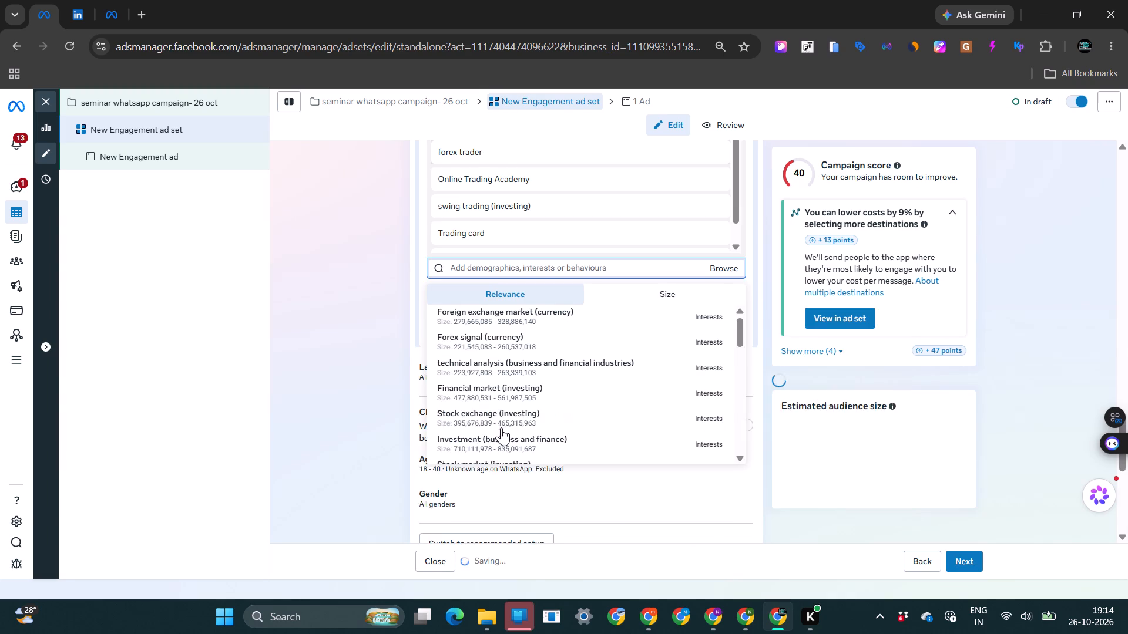
pyautogui.click(515, 321)
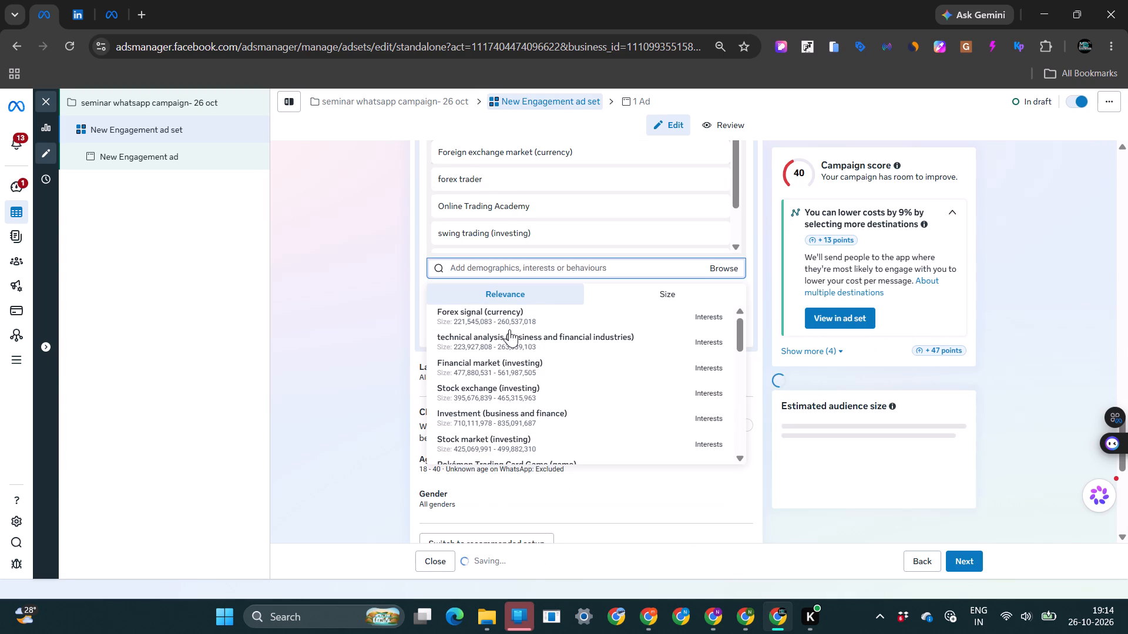
pyautogui.click(501, 314)
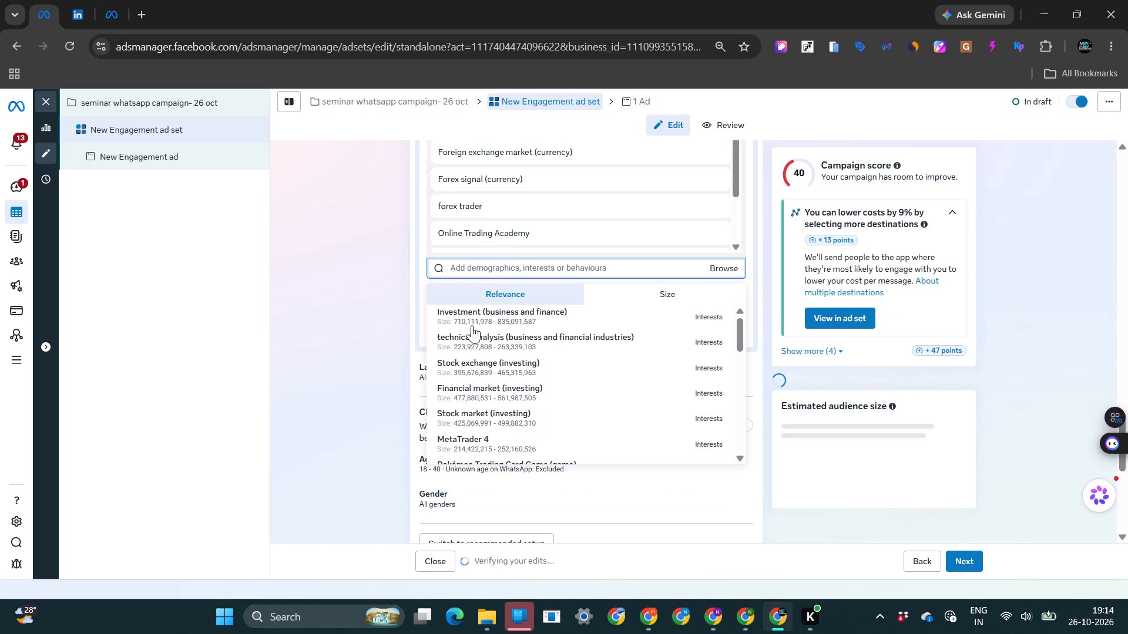
# Include the interests Investment (business and finance), technical analysis, Stock exchange, Stock market and Financial market (investing) in detailed targeting.
pyautogui.click(513, 317)
pyautogui.click(503, 342)
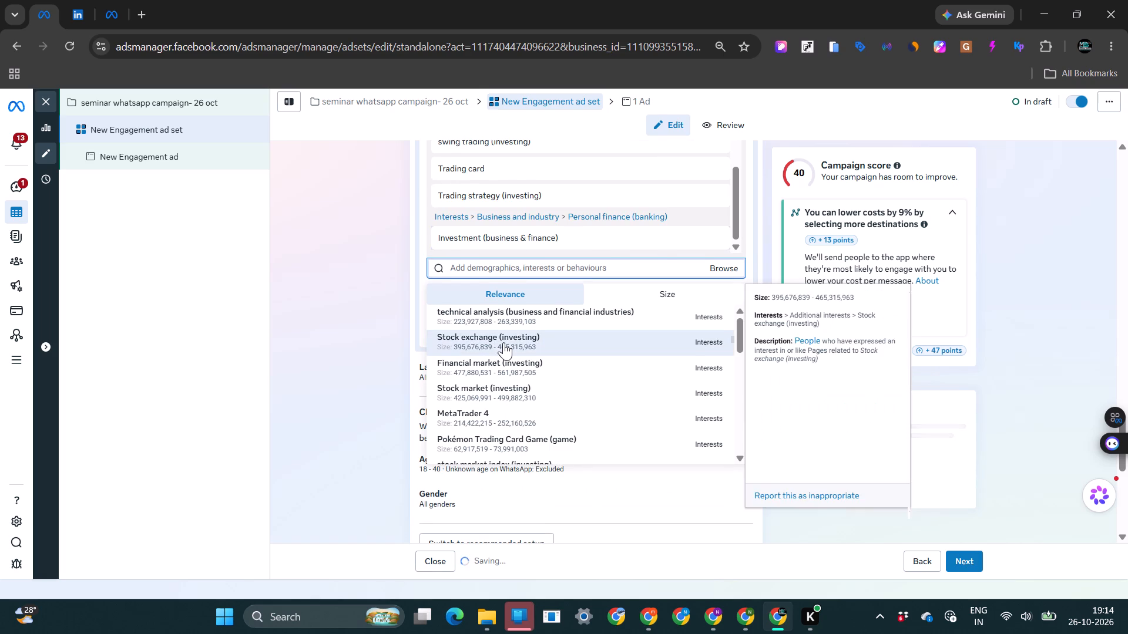
pyautogui.click(489, 331)
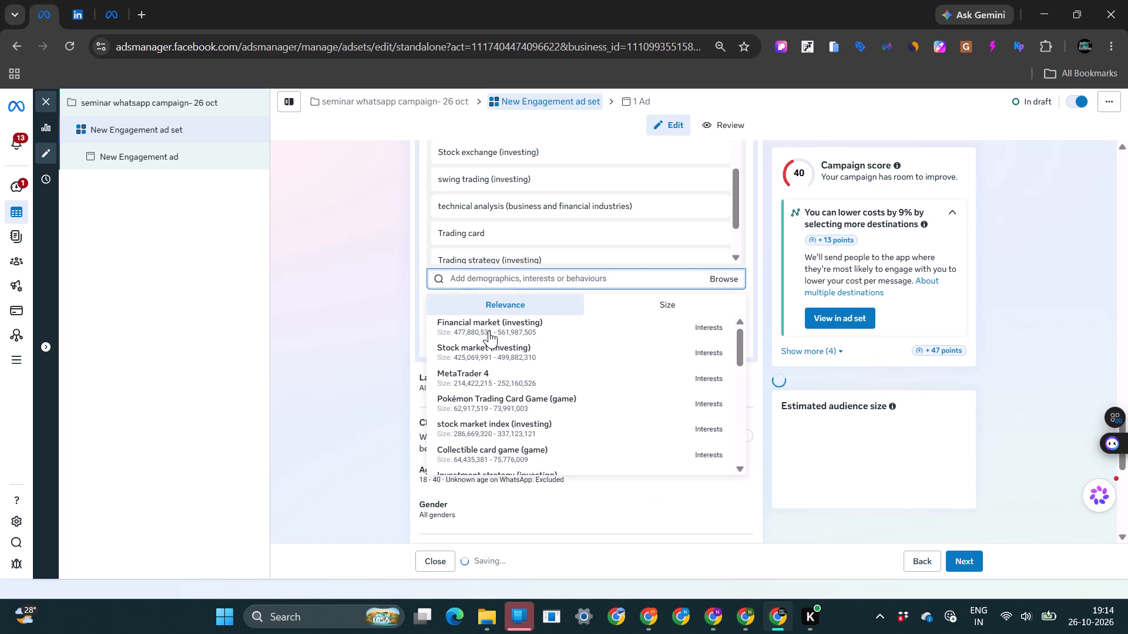
pyautogui.click(506, 323)
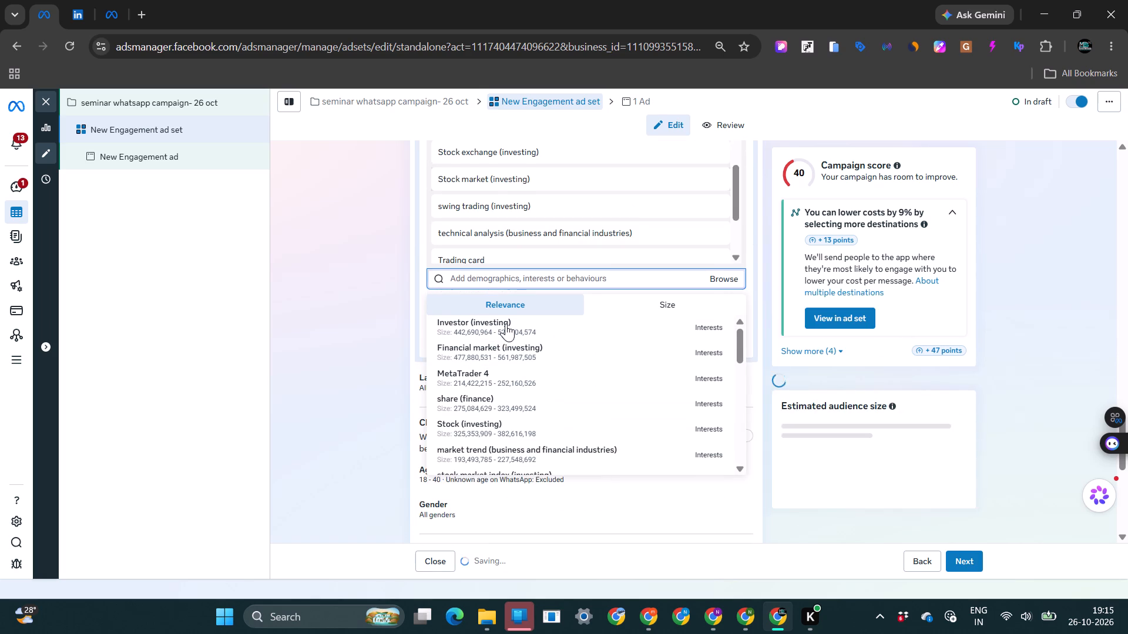
pyautogui.click(485, 354)
# Include the interests Investor (investing), market trend, Stock (investing), share (finance) and Money (currency) in detailed targeting.
pyautogui.click(502, 331)
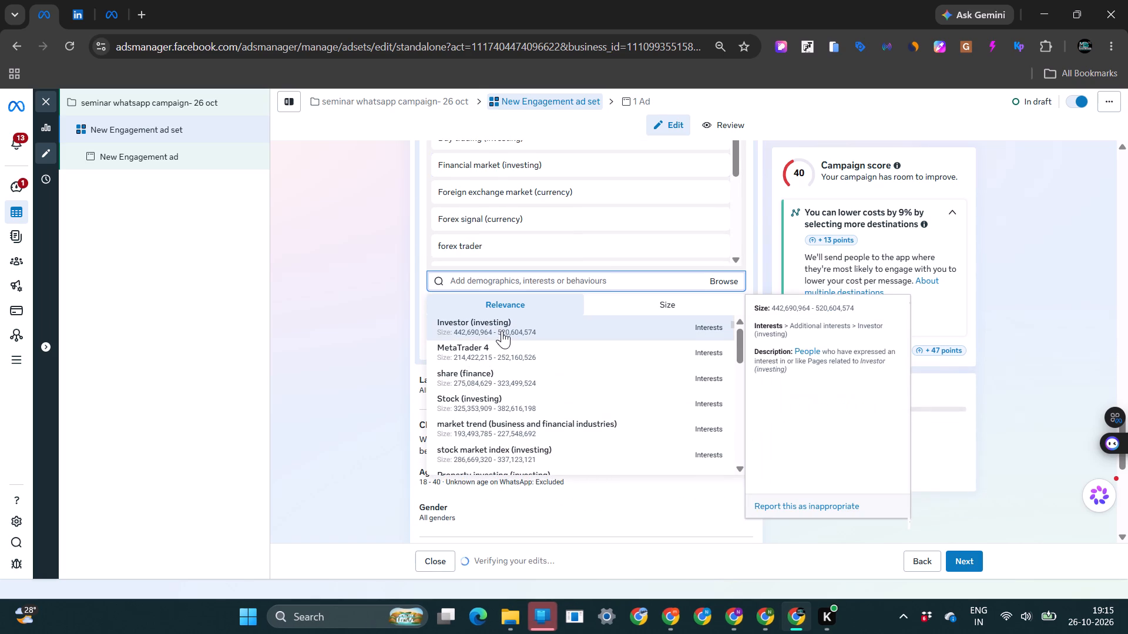
pyautogui.click(468, 406)
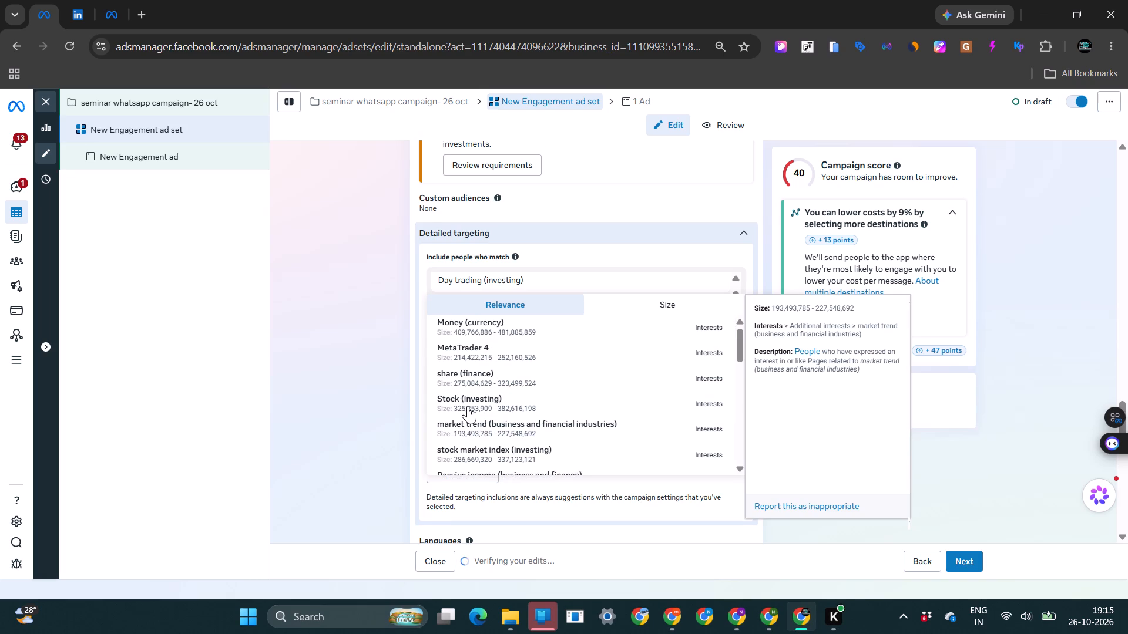
pyautogui.click(499, 399)
pyautogui.click(476, 377)
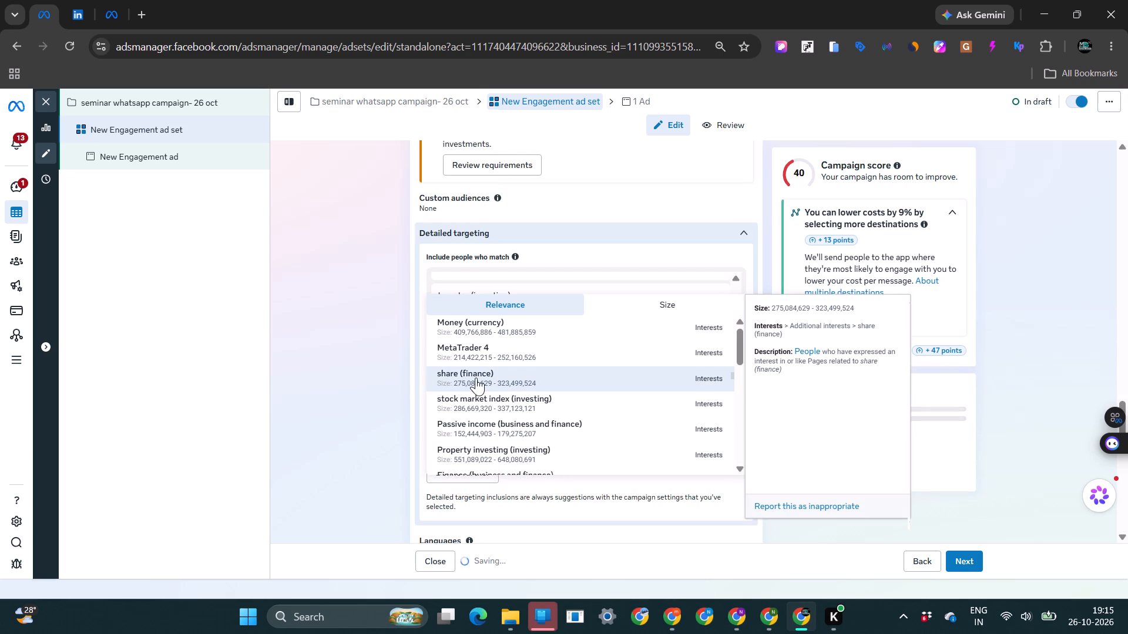
pyautogui.click(478, 325)
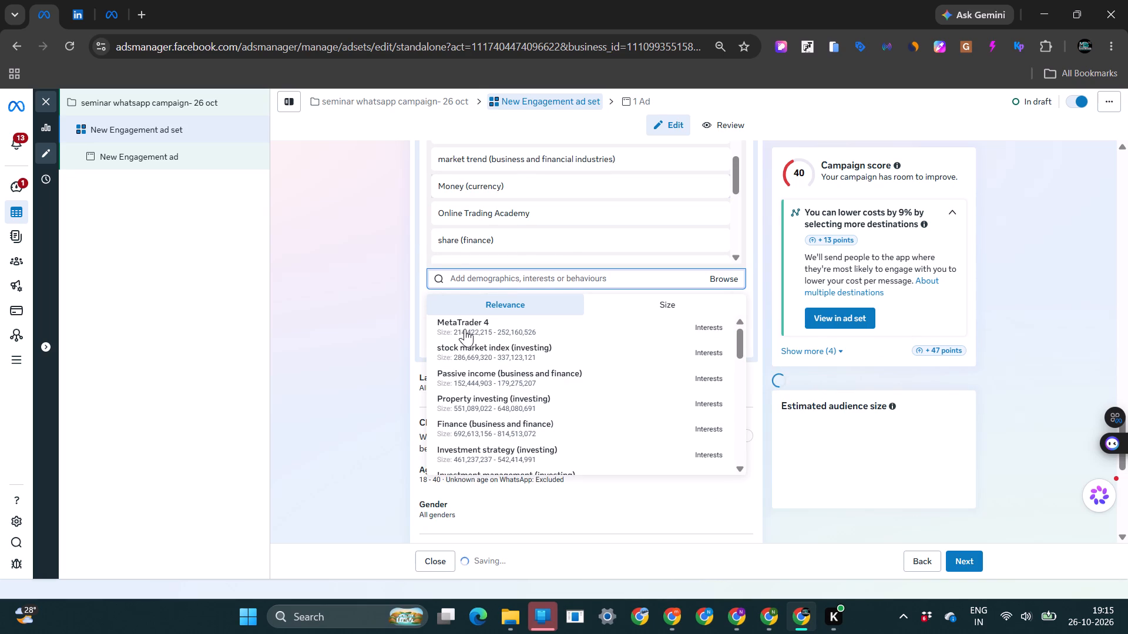
# Search detailed targeting for "stock" and include the Stock trading job title.
pyautogui.click(480, 277)
pyautogui.write('stock')
pyautogui.scroll(1, 448, 136)
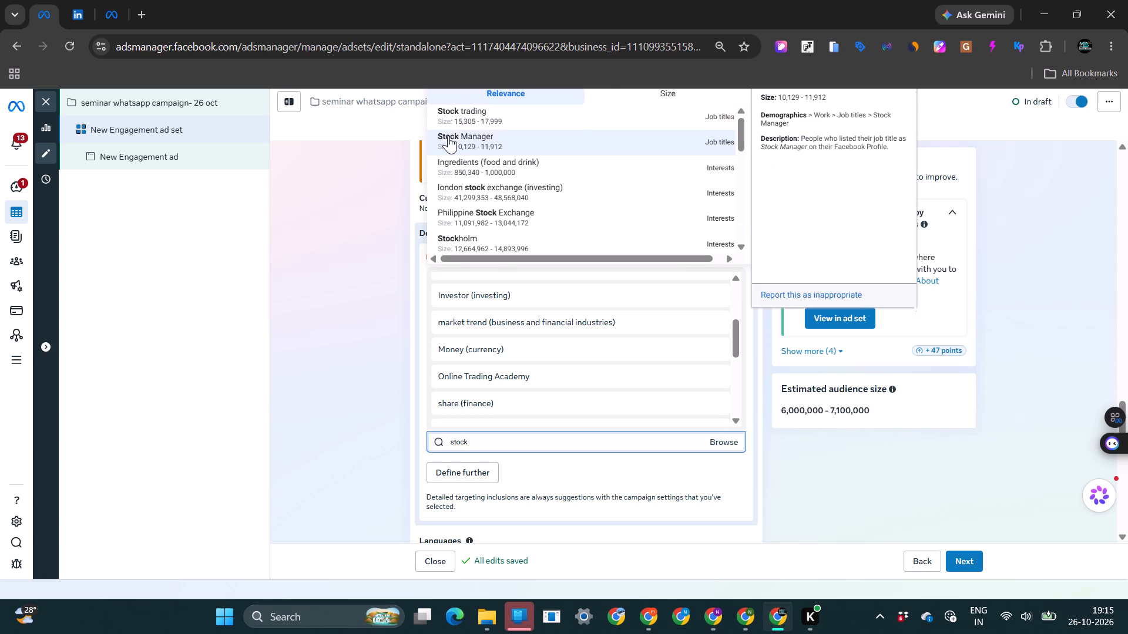
pyautogui.scroll(1, 448, 136)
pyautogui.click(490, 117)
pyautogui.click(401, 338)
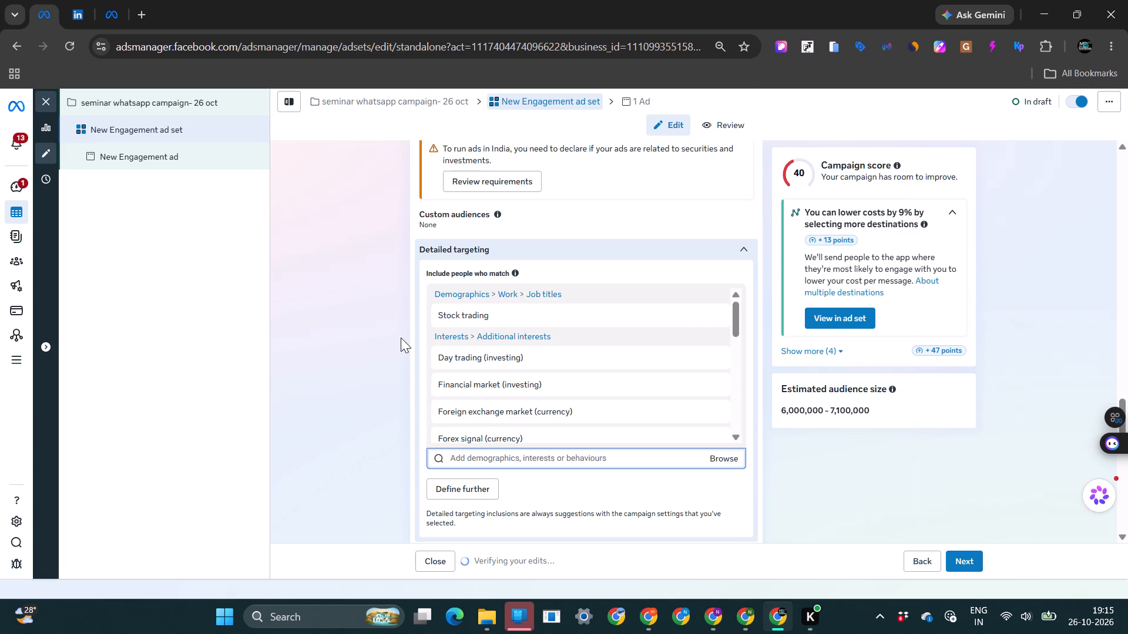
# Include the interests Passive income, Income, stock market index (investing) and Business (business and finance) in detailed targeting.
pyautogui.click(481, 460)
pyautogui.click(457, 506)
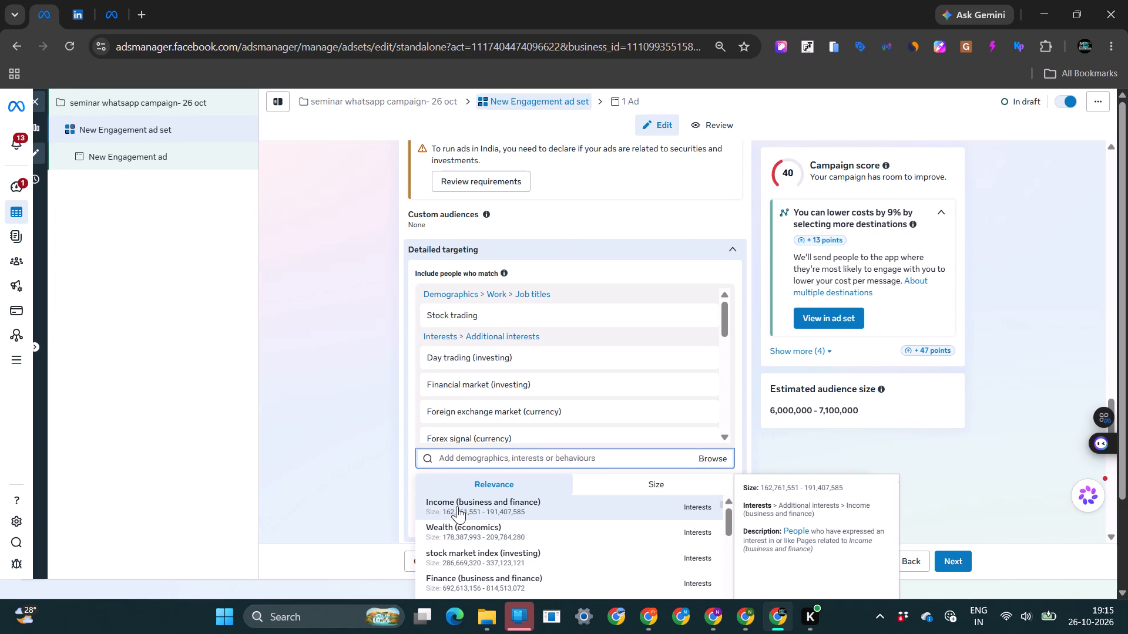
pyautogui.click(479, 511)
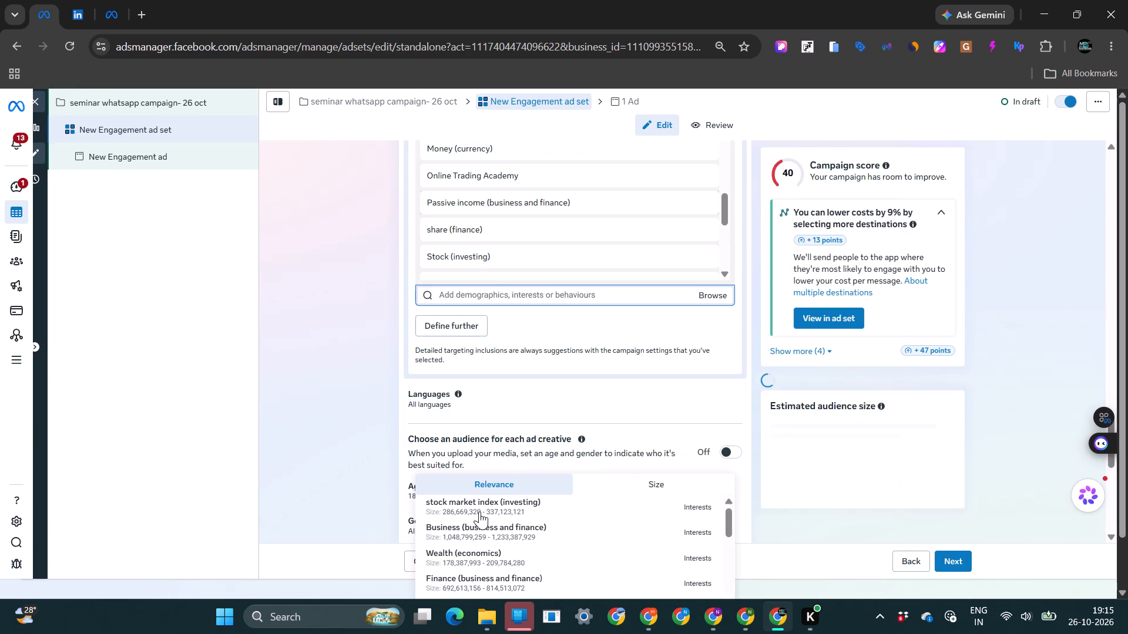
pyautogui.click(471, 508)
pyautogui.click(474, 510)
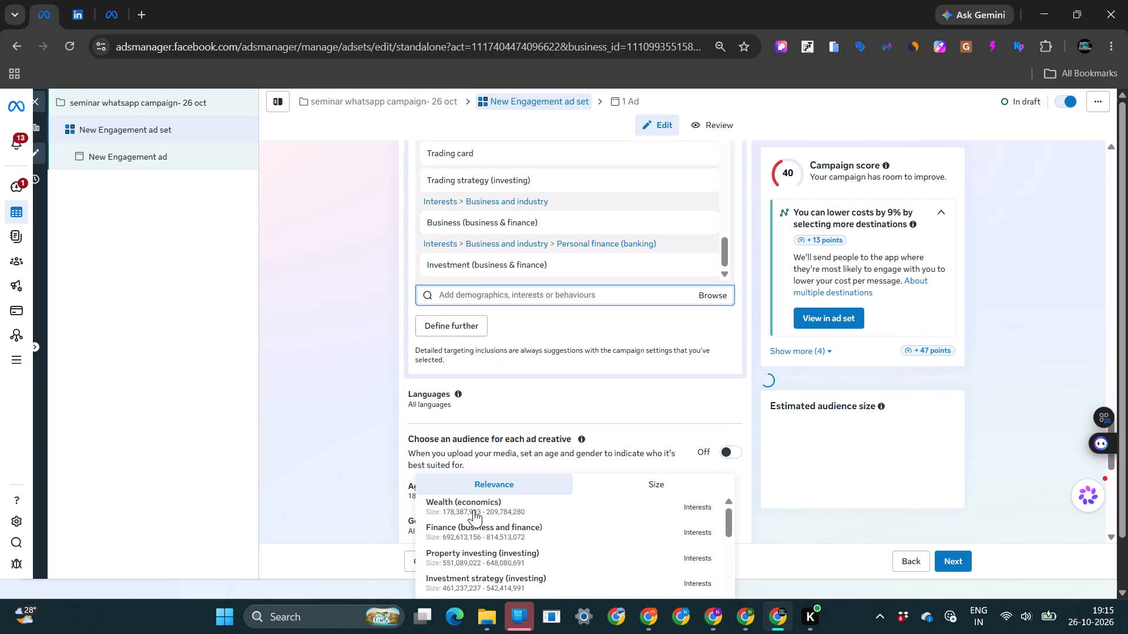
# Include the interests Wealth, Finance, Property investing, Investment strategy, Investment management and Personal finance (banking) in detailed targeting.
pyautogui.click(473, 505)
pyautogui.click(496, 508)
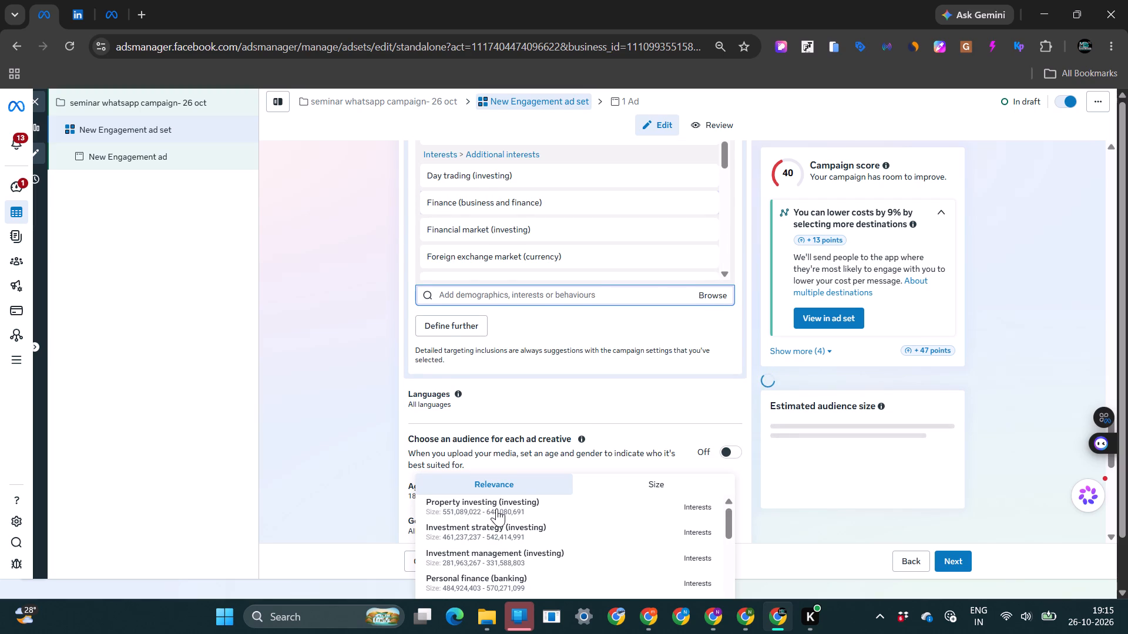
pyautogui.click(469, 512)
pyautogui.click(480, 508)
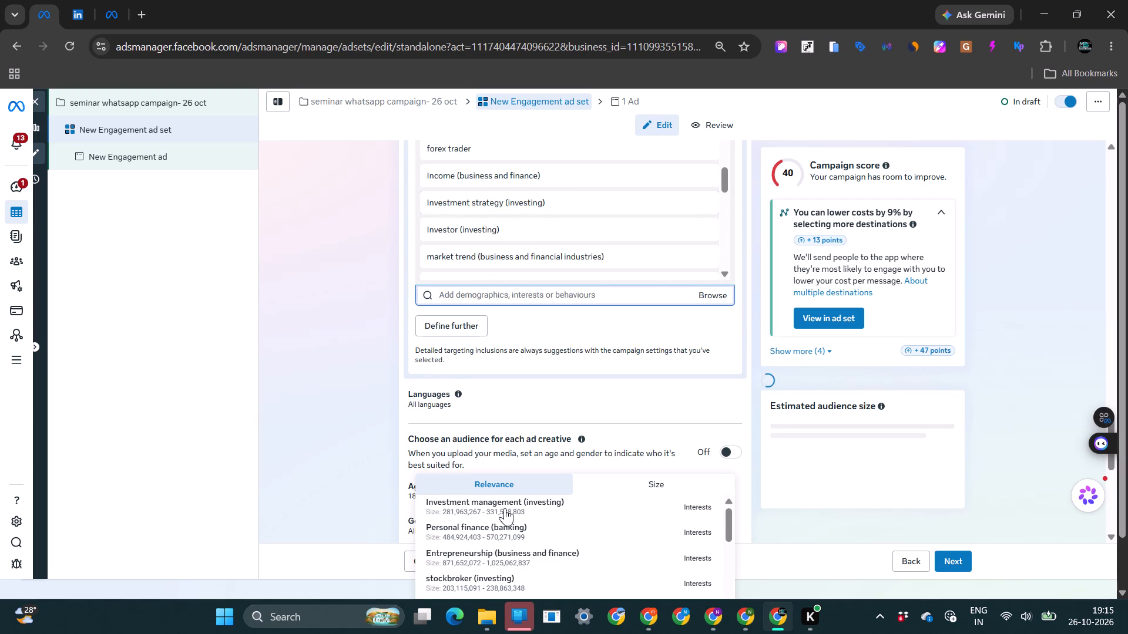
pyautogui.click(482, 512)
pyautogui.click(461, 512)
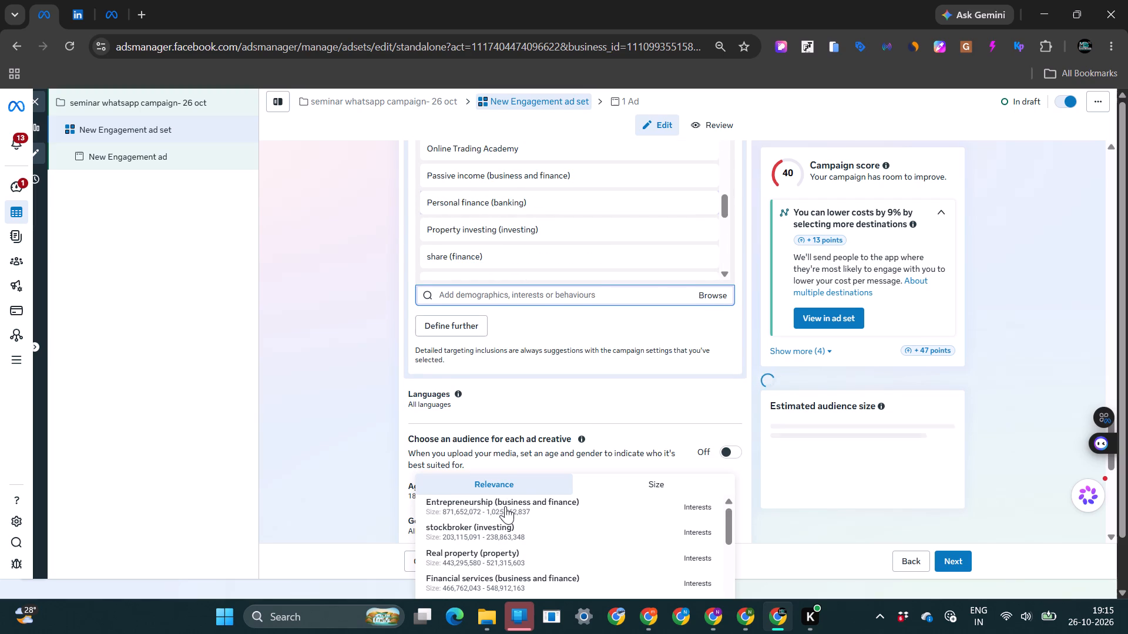
# Include the interests Entrepreneurship, stockbroker, Real property, Financial services, Home business and Security (finance) in detailed targeting.
pyautogui.click(472, 509)
pyautogui.click(498, 511)
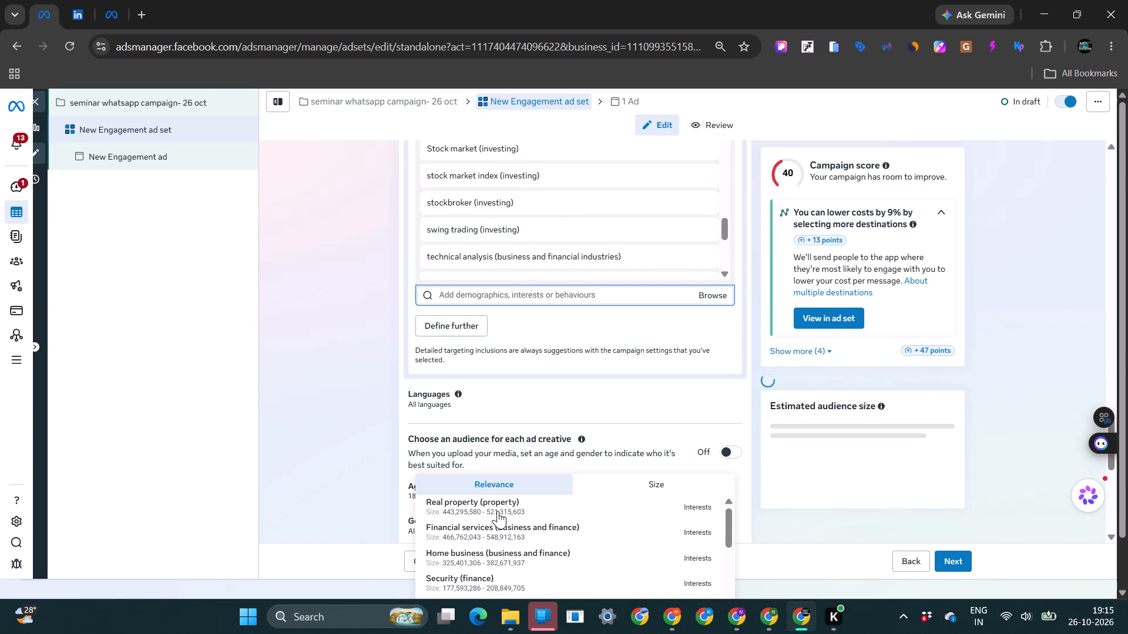
pyautogui.click(439, 508)
pyautogui.click(483, 507)
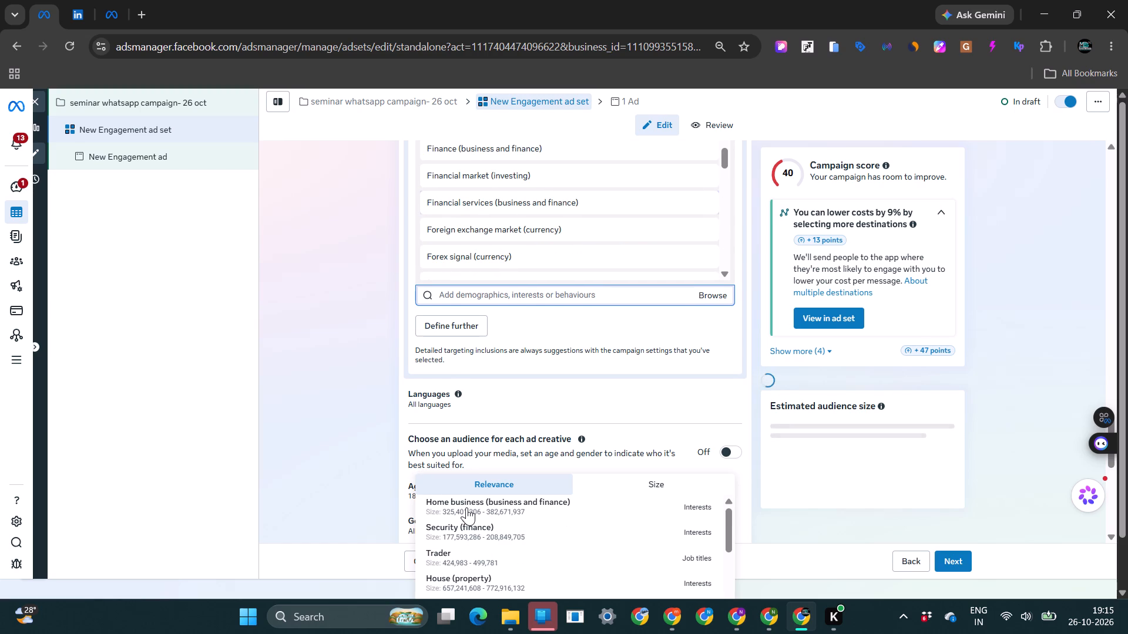
pyautogui.click(465, 508)
pyautogui.click(470, 511)
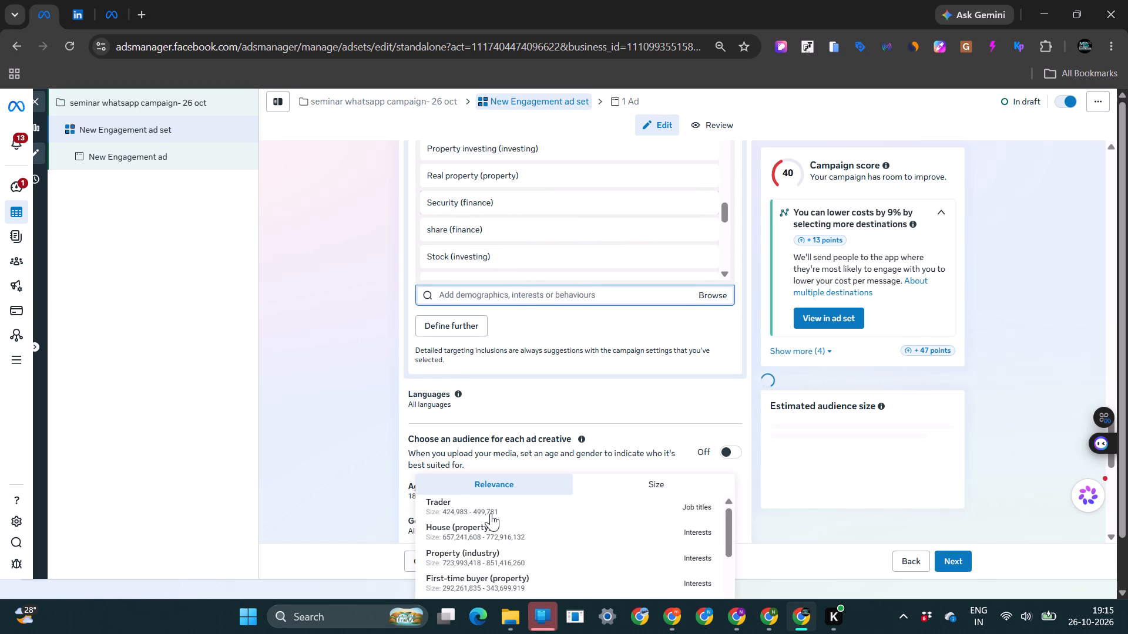
# Include the Trader job title and the Apartment (property) interest in detailed targeting.
pyautogui.click(465, 509)
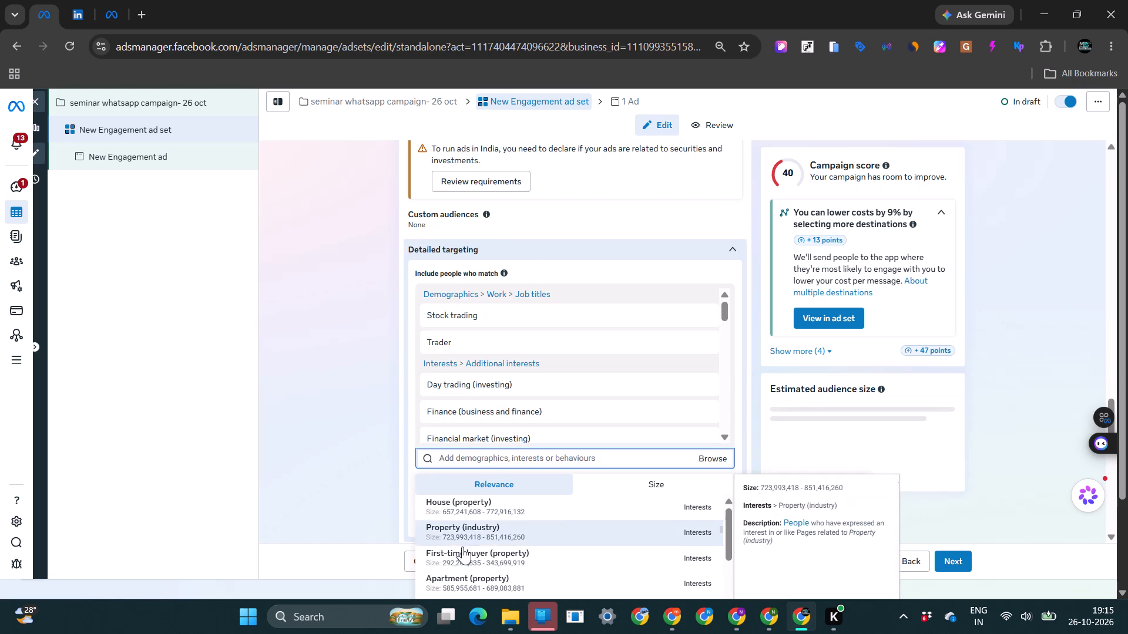
pyautogui.click(460, 533)
pyautogui.click(374, 454)
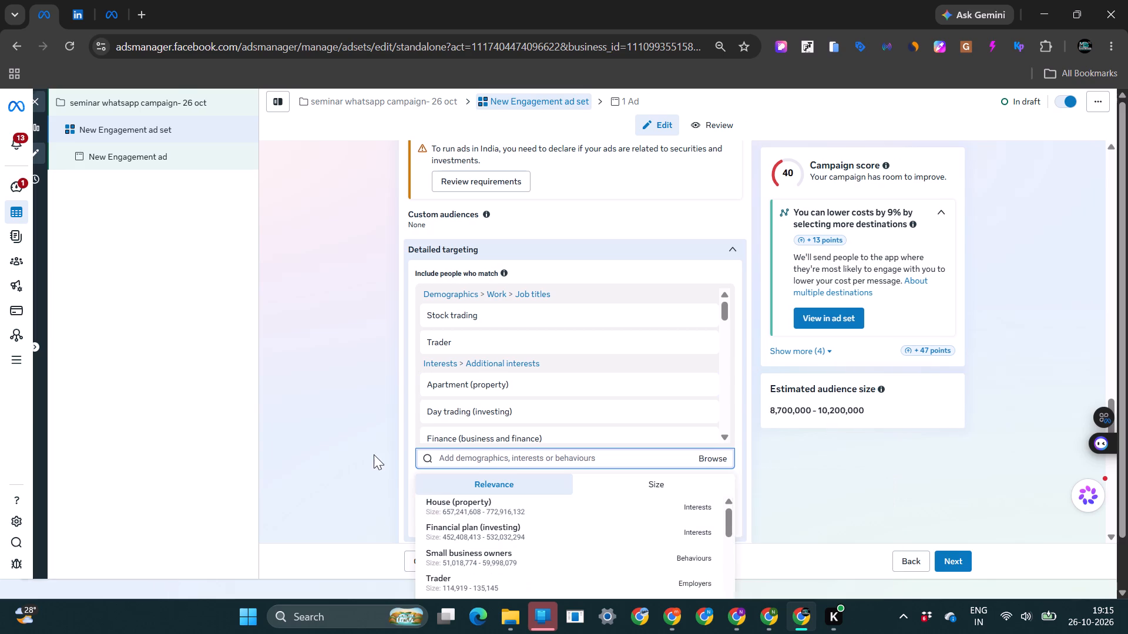
# Search detailed targeting for "stock" and look through the matching options.
pyautogui.click(473, 458)
pyautogui.write('stock')
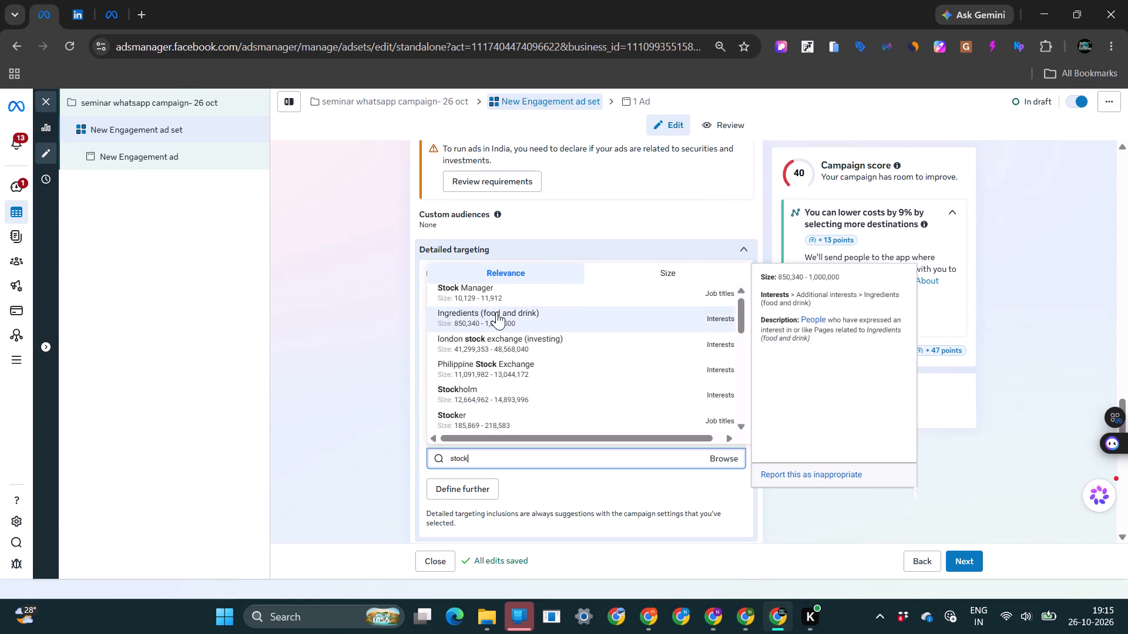
pyautogui.scroll(1, 490, 302)
pyautogui.scroll(-1, 489, 370)
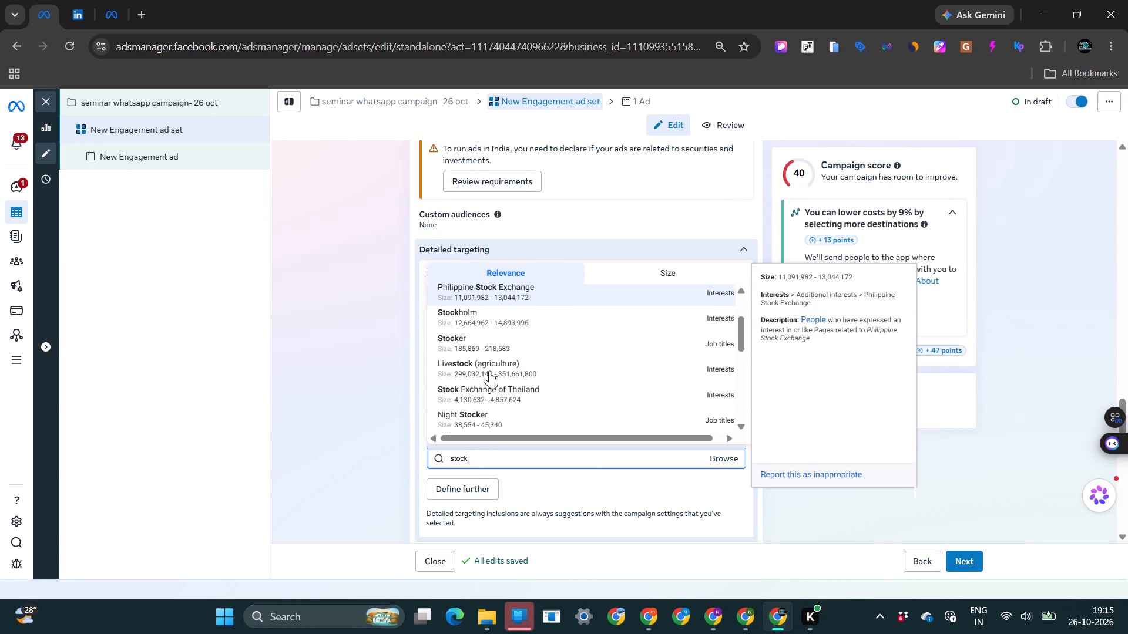
pyautogui.scroll(-1, 489, 370)
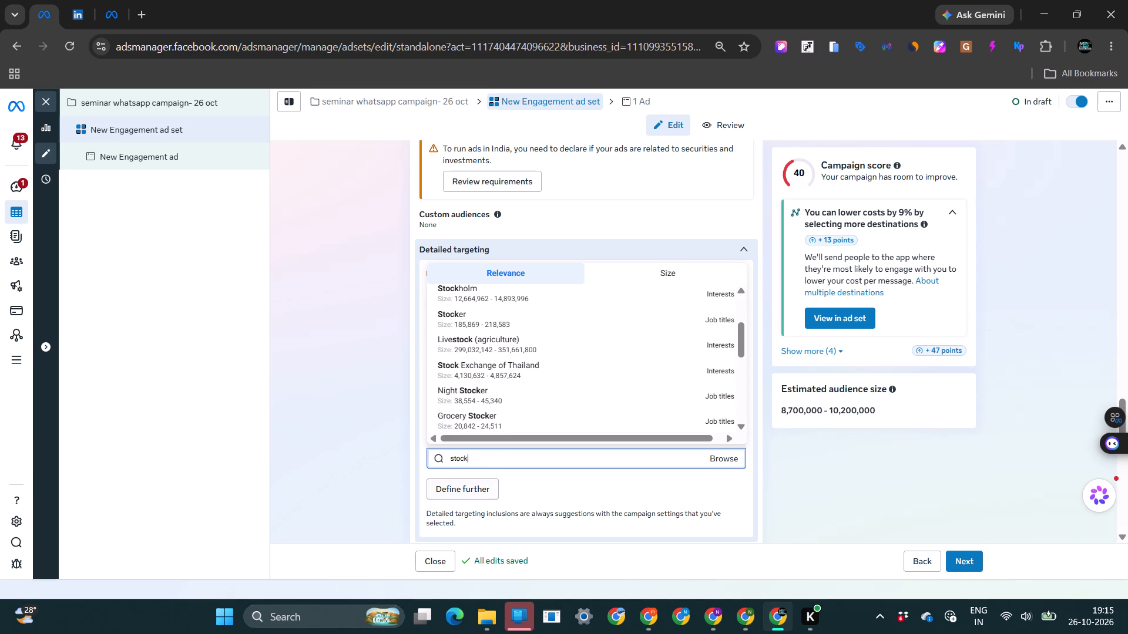
# Search detailed targeting for "trading" and include the Forex Trading employer.
pyautogui.click(492, 456)
pyautogui.write('trading')
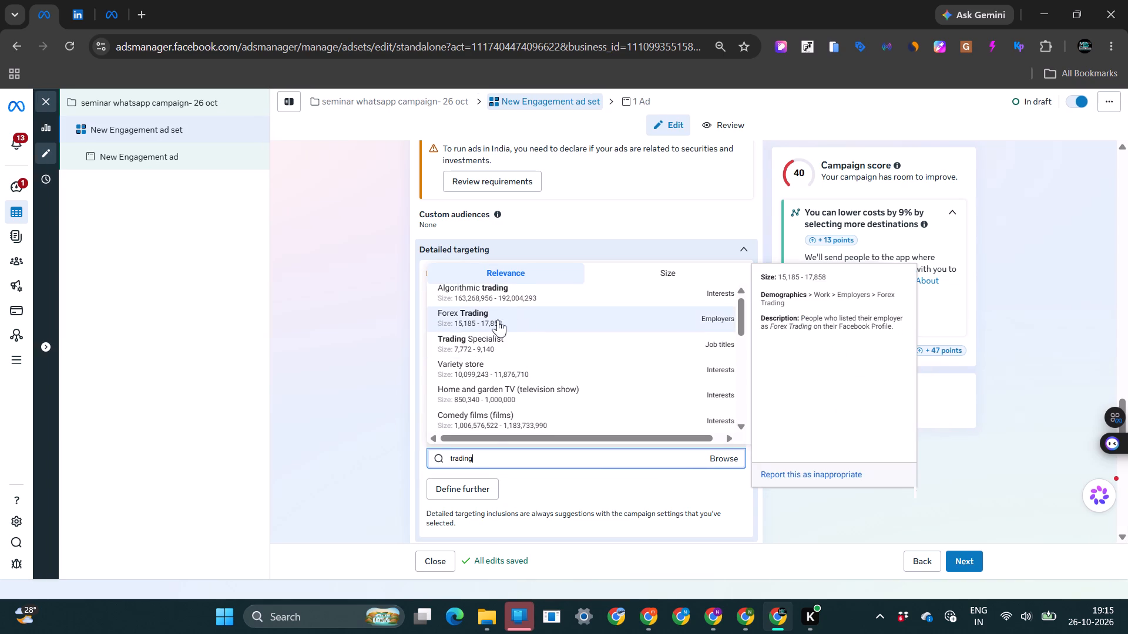
pyautogui.scroll(1, 488, 326)
pyautogui.click(501, 313)
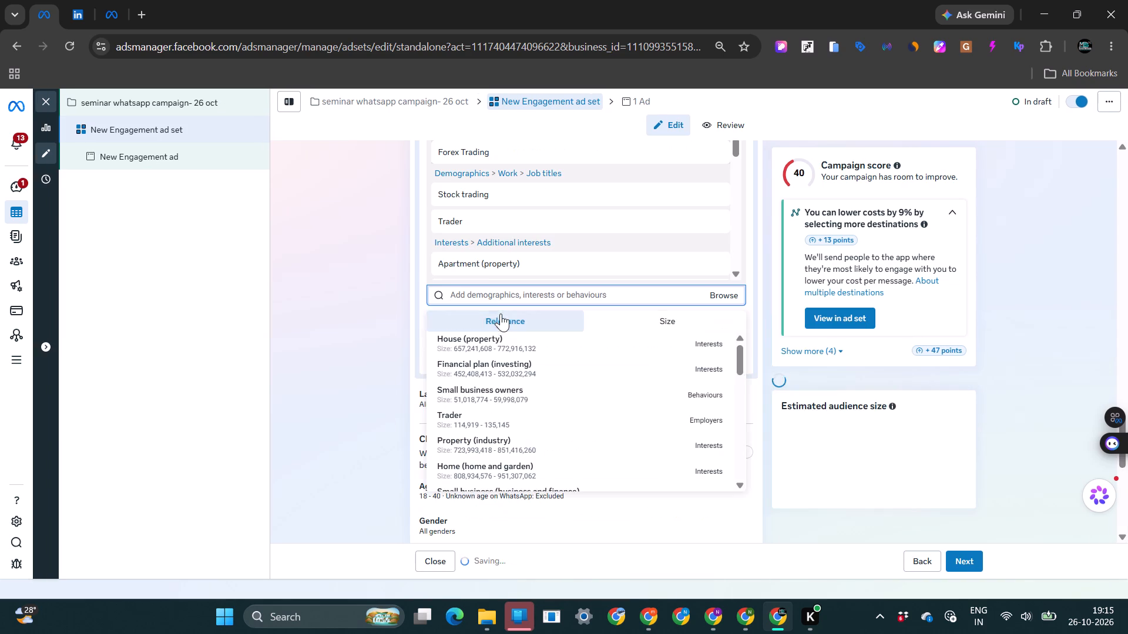
pyautogui.click(394, 358)
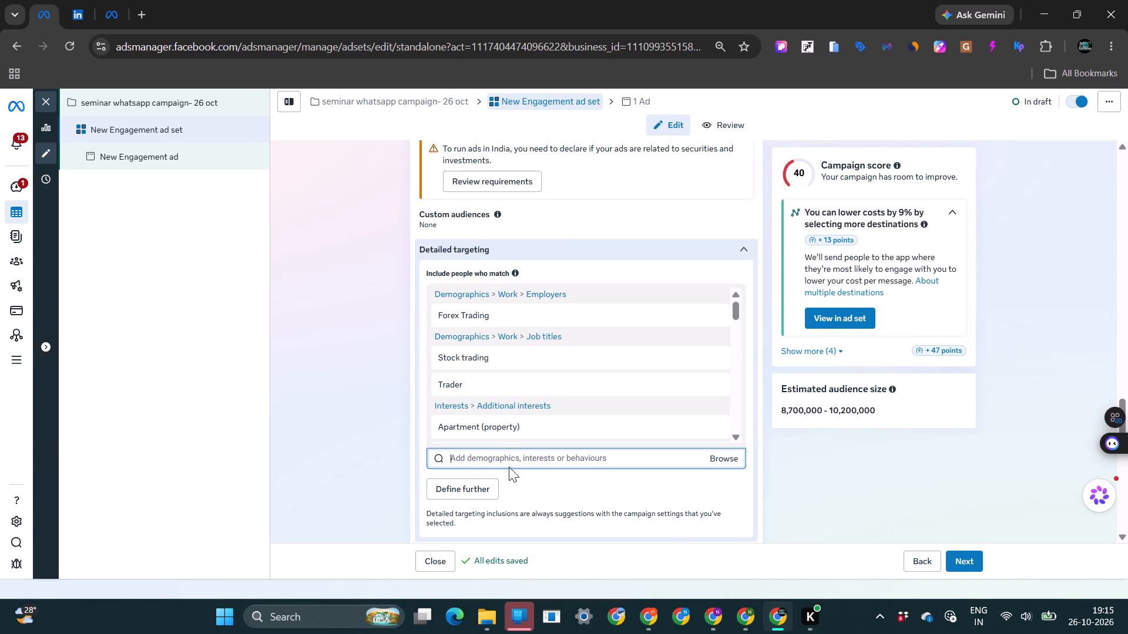
# Include the suggested interests Property (industry) and Financial plan (investing) in detailed targeting.
pyautogui.click(484, 460)
pyautogui.scroll(-1, 468, 535)
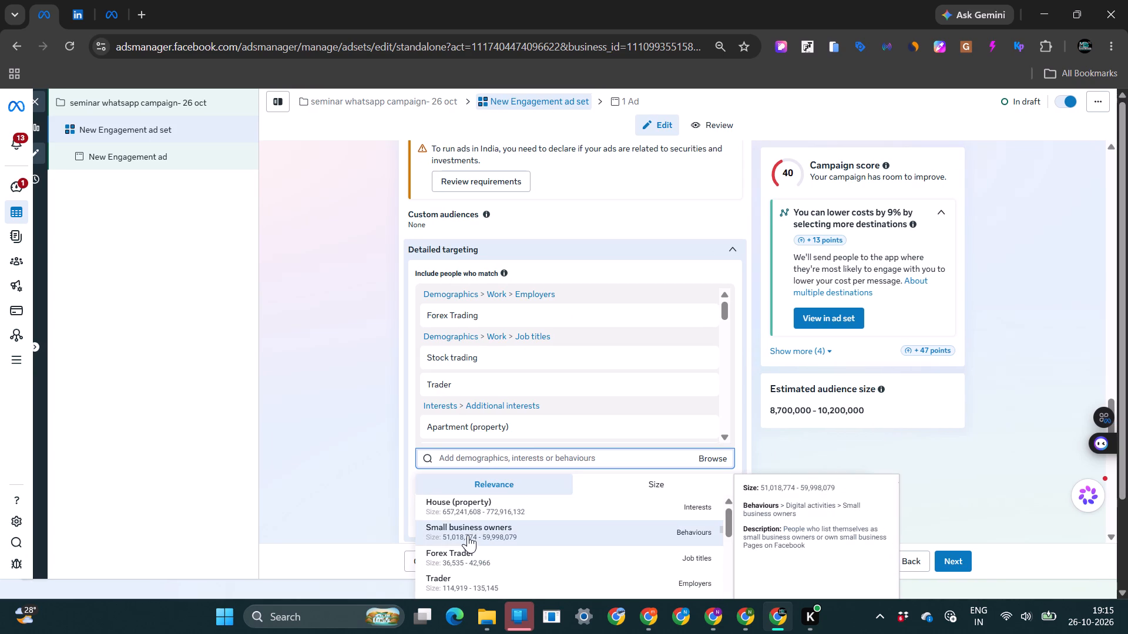
pyautogui.scroll(-1, 468, 535)
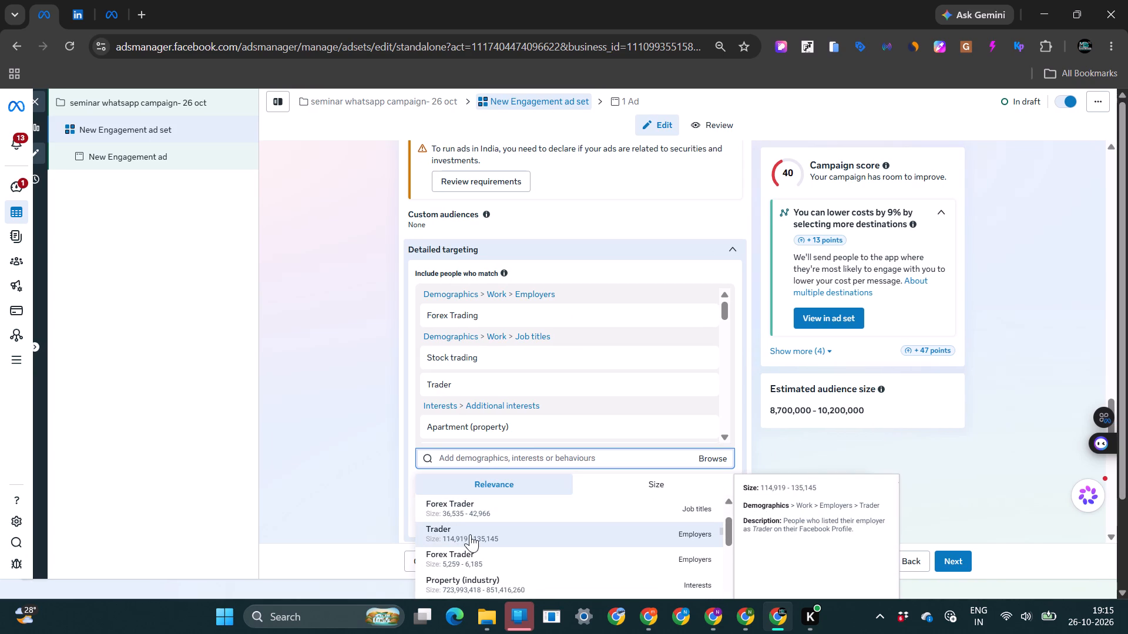
pyautogui.scroll(-1, 470, 535)
pyautogui.click(536, 522)
pyautogui.scroll(-4, 536, 522)
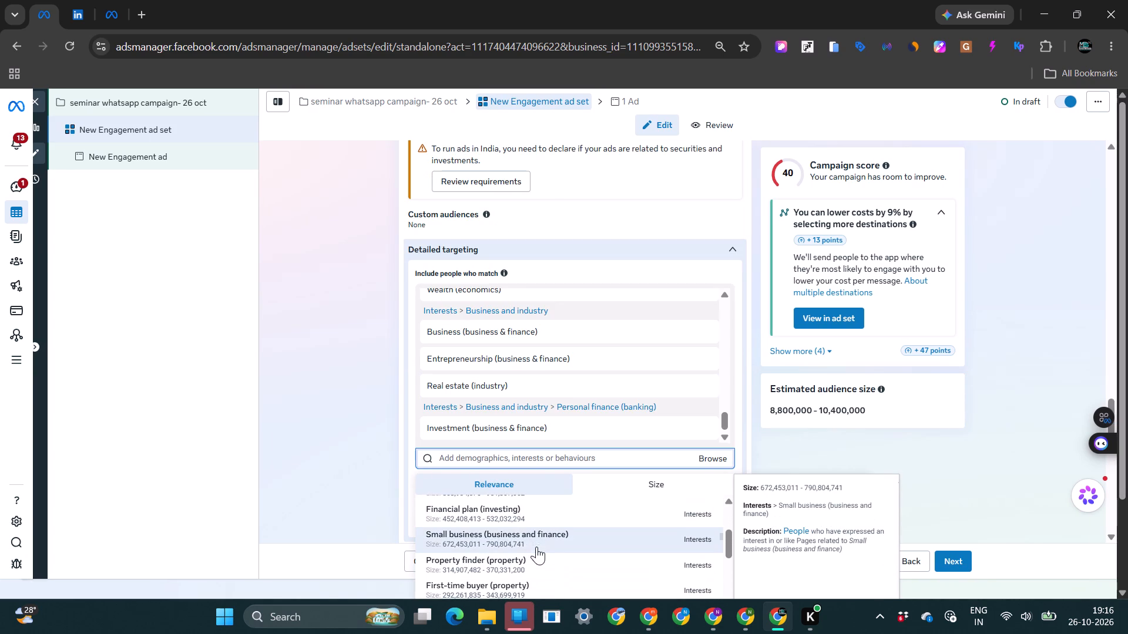
pyautogui.click(522, 514)
# Include the suggested interests Return on investment (investing) and Self-employment (careers) in detailed targeting.
pyautogui.scroll(-1, 471, 538)
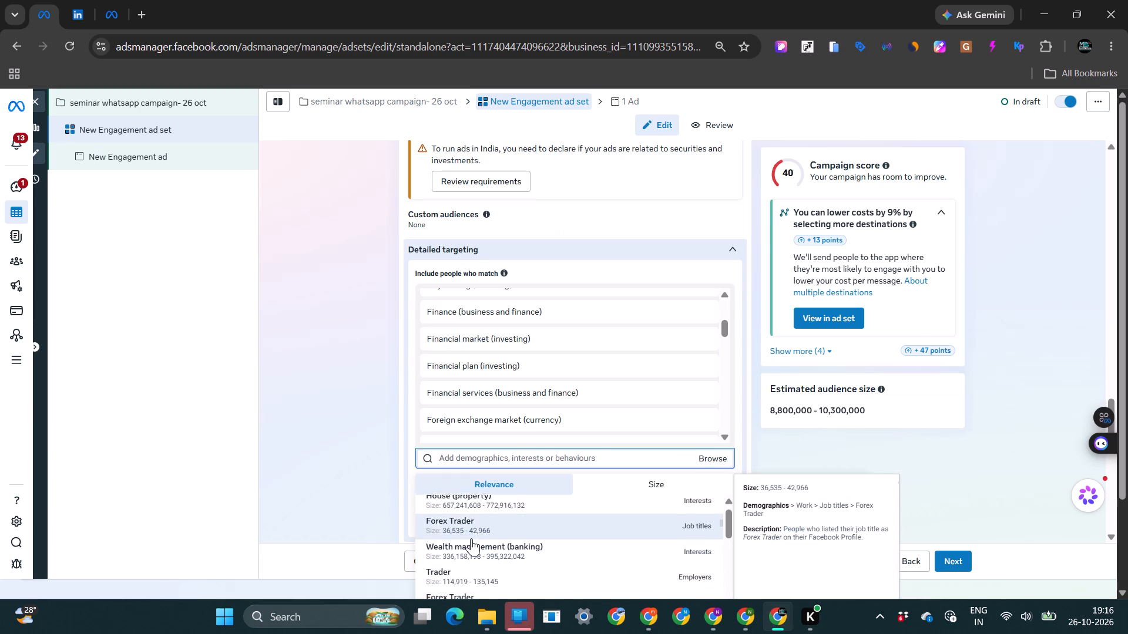
pyautogui.scroll(-2, 471, 538)
pyautogui.scroll(-1, 540, 538)
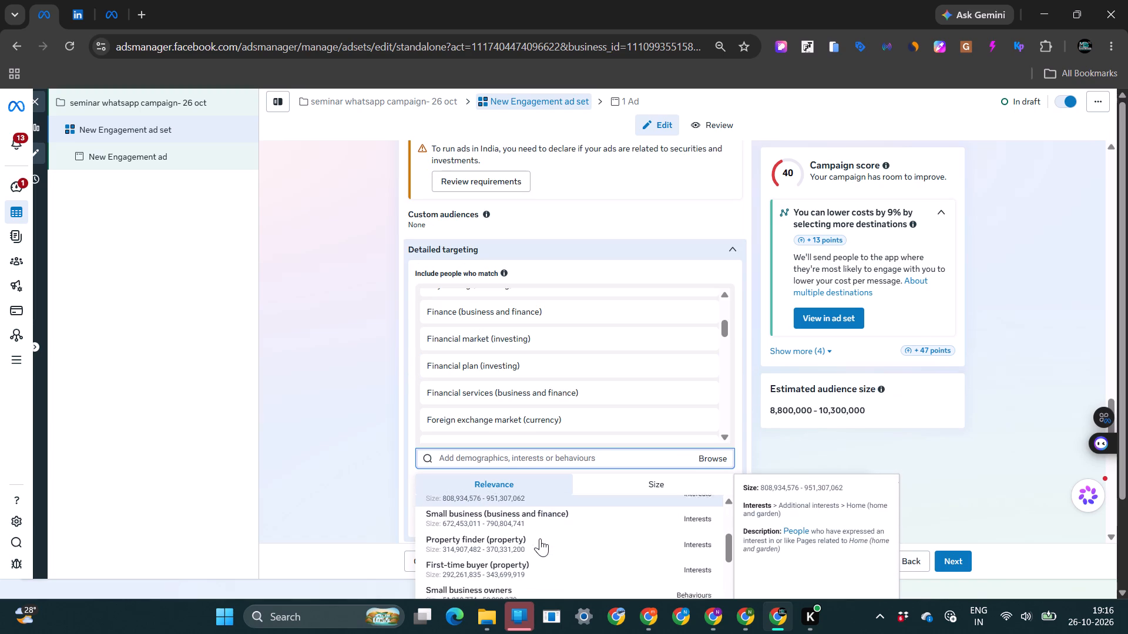
pyautogui.scroll(-1, 540, 538)
pyautogui.scroll(-1, 474, 524)
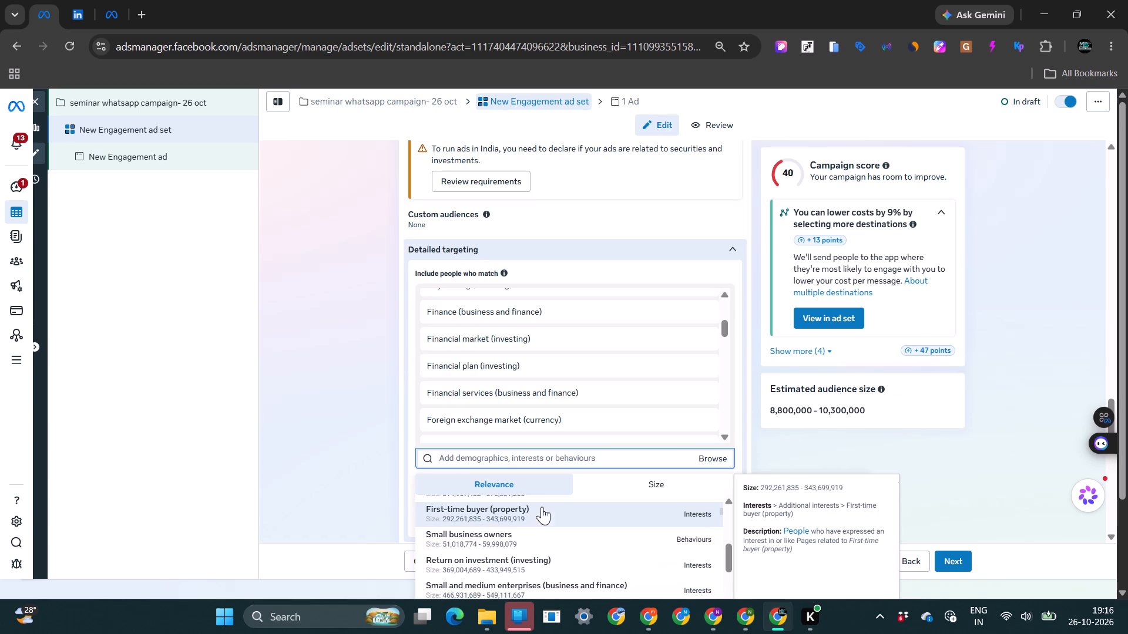
pyautogui.scroll(-1, 536, 515)
pyautogui.click(472, 514)
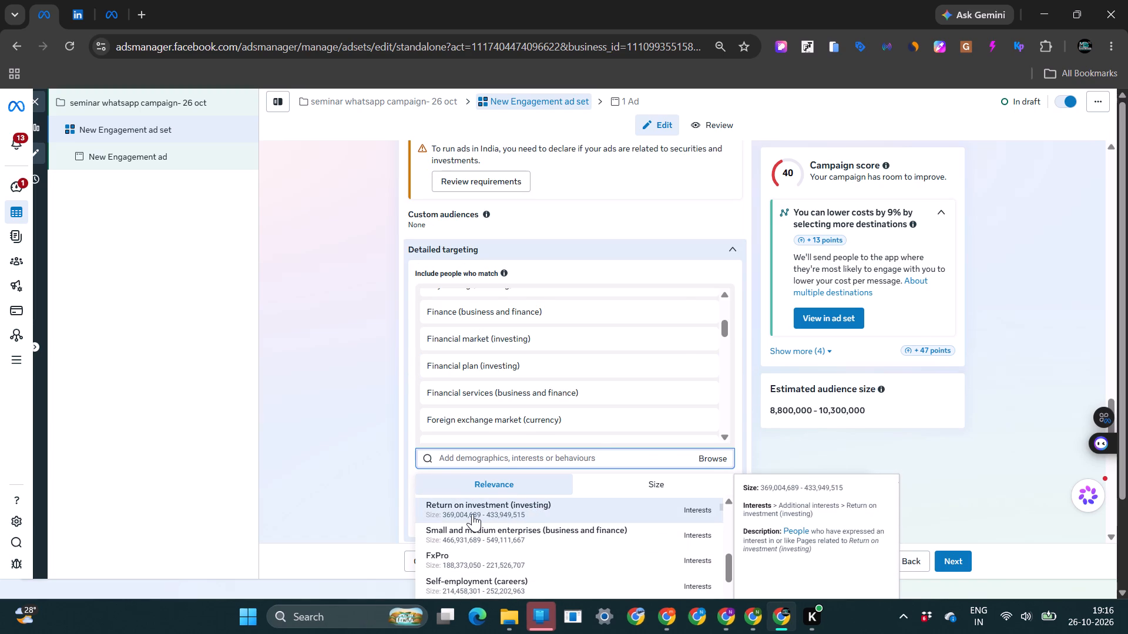
pyautogui.scroll(-1, 472, 514)
pyautogui.scroll(1, 515, 545)
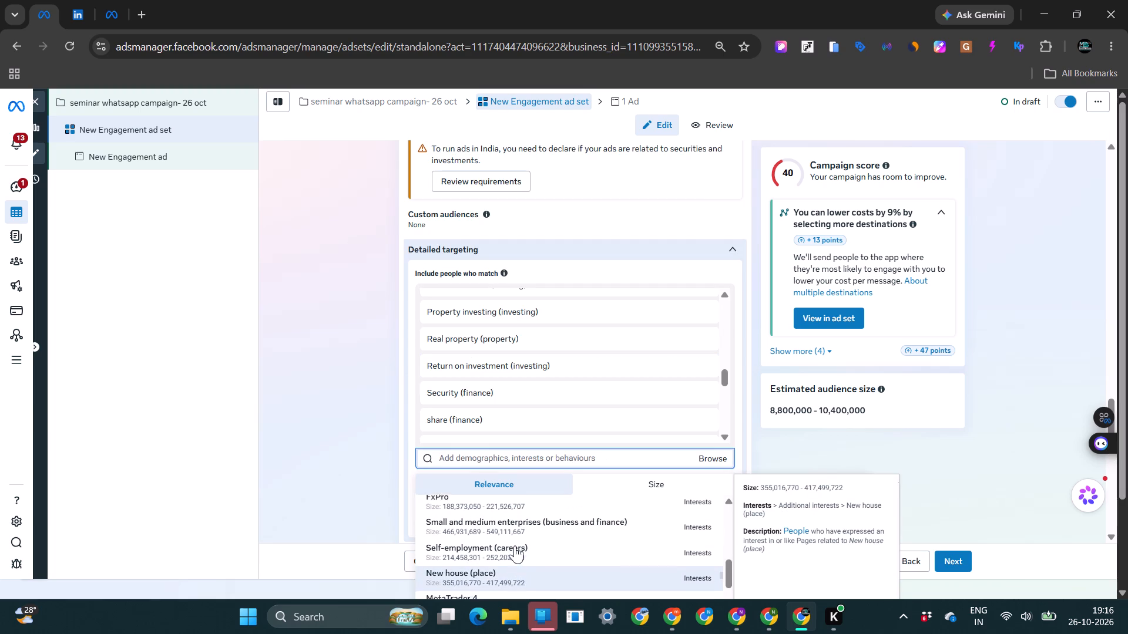
pyautogui.scroll(1, 515, 545)
pyautogui.click(496, 559)
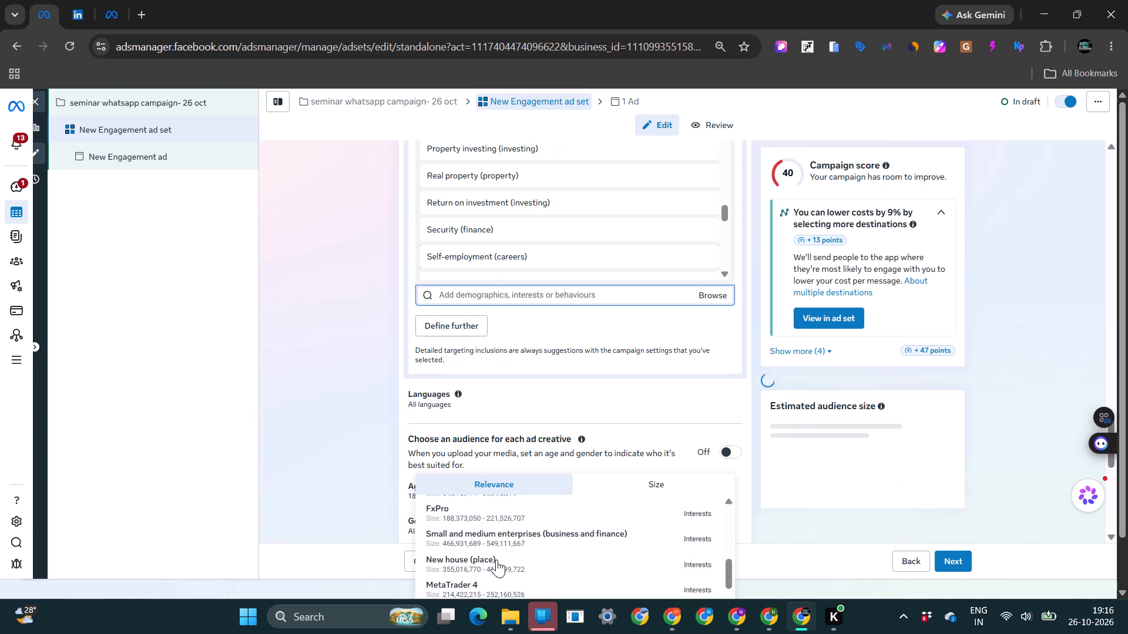
# Include the suggested interest Small and medium enterprises (business and finance) in detailed targeting and close the suggestions.
pyautogui.scroll(-1, 496, 559)
pyautogui.scroll(-3, 565, 548)
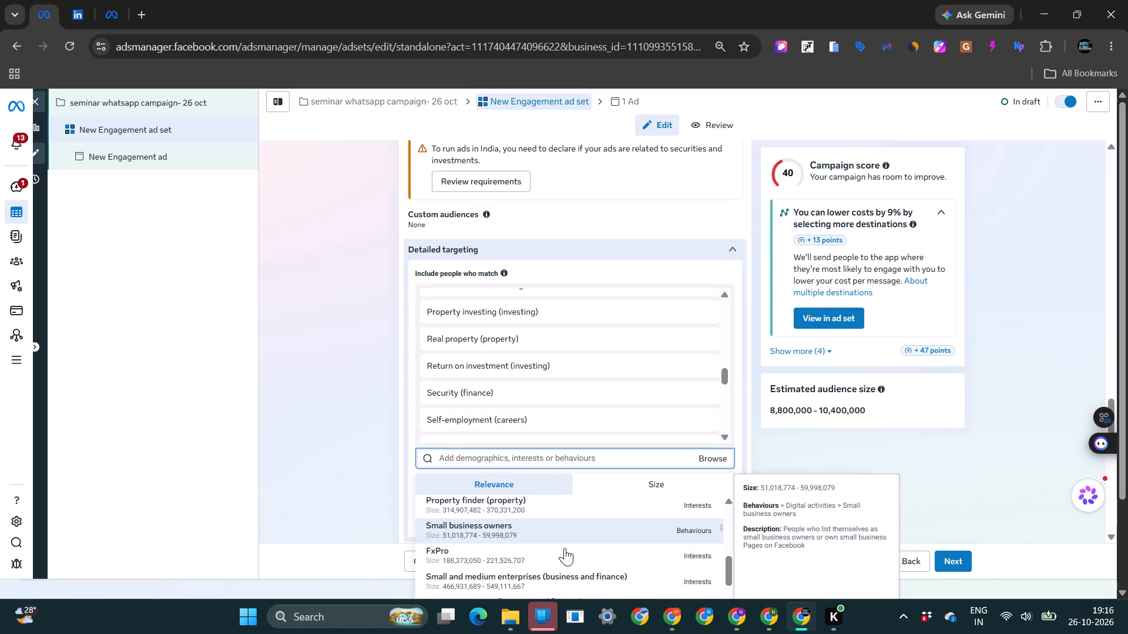
pyautogui.scroll(-1, 565, 548)
pyautogui.click(494, 544)
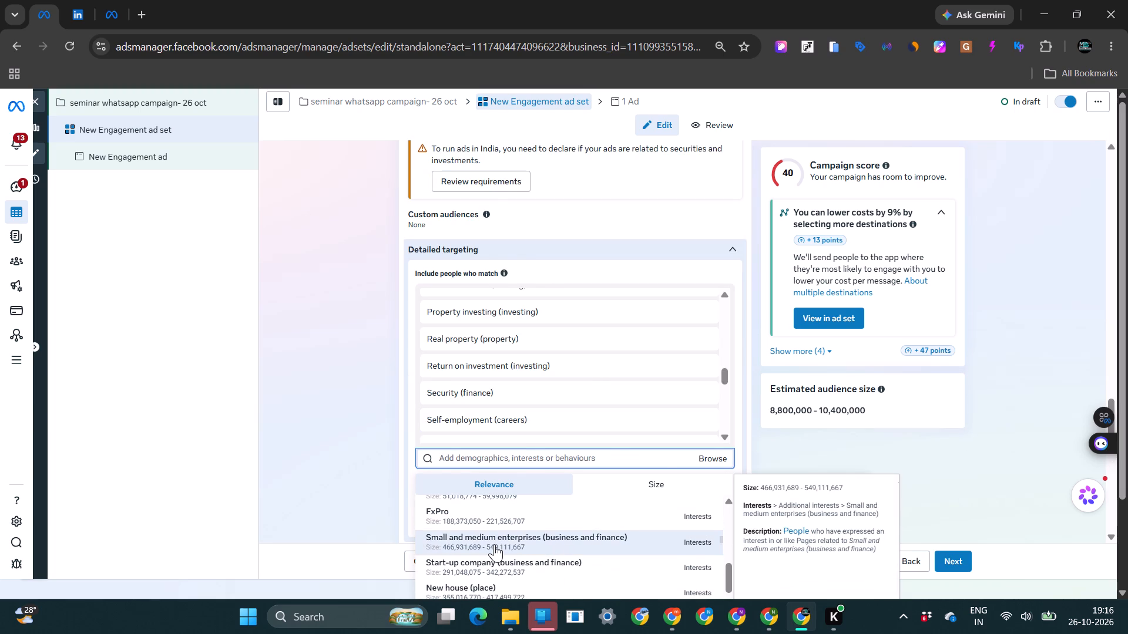
pyautogui.scroll(-3, 494, 544)
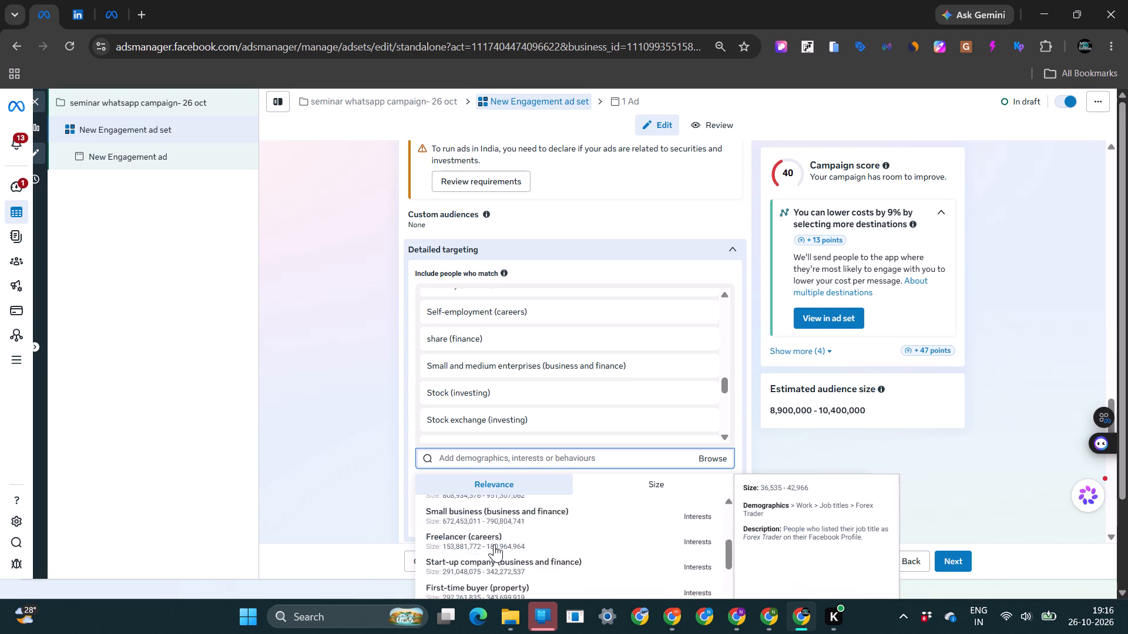
pyautogui.scroll(-2, 494, 544)
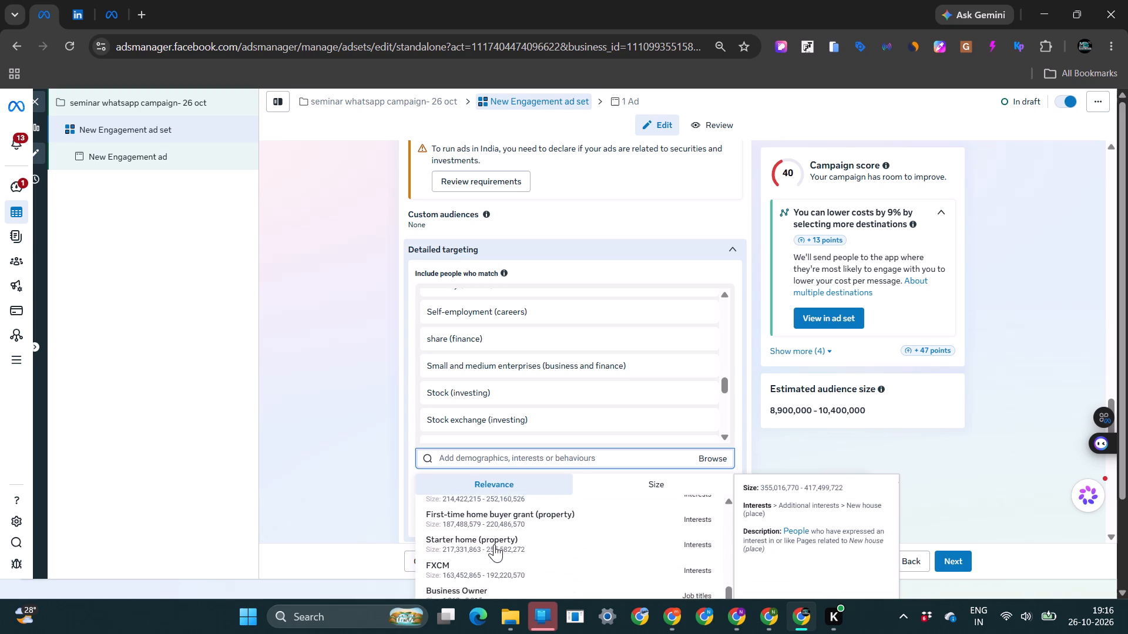
pyautogui.scroll(-4, 494, 544)
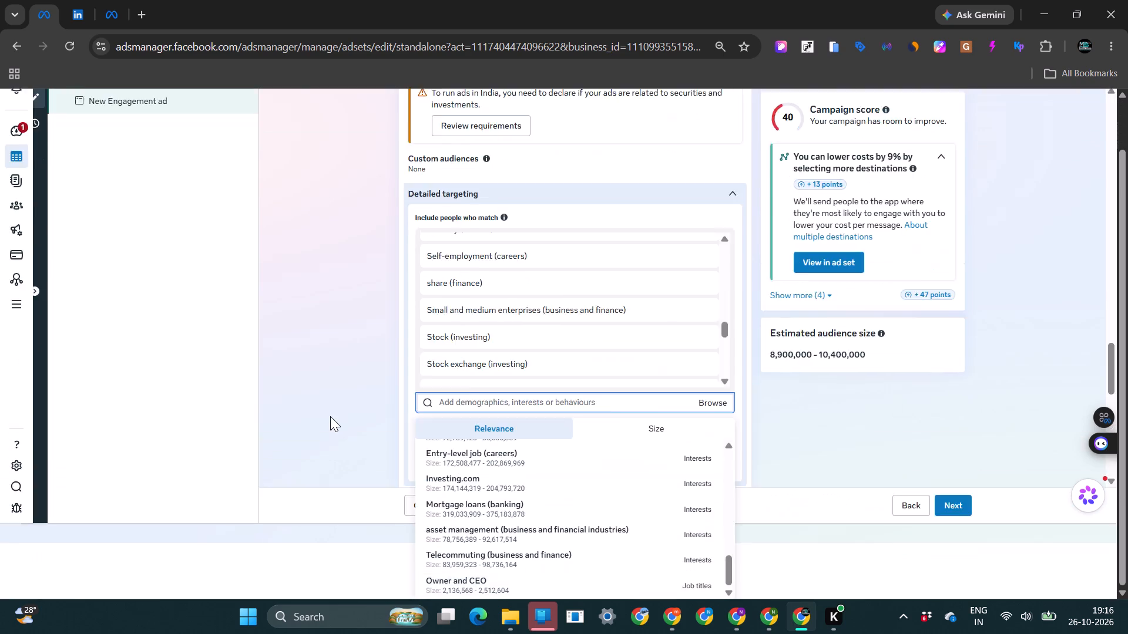
pyautogui.click(330, 416)
# Search detailed targeting for "invest" and include the Investment banking (banking) interest.
pyautogui.click(466, 456)
pyautogui.write('invest')
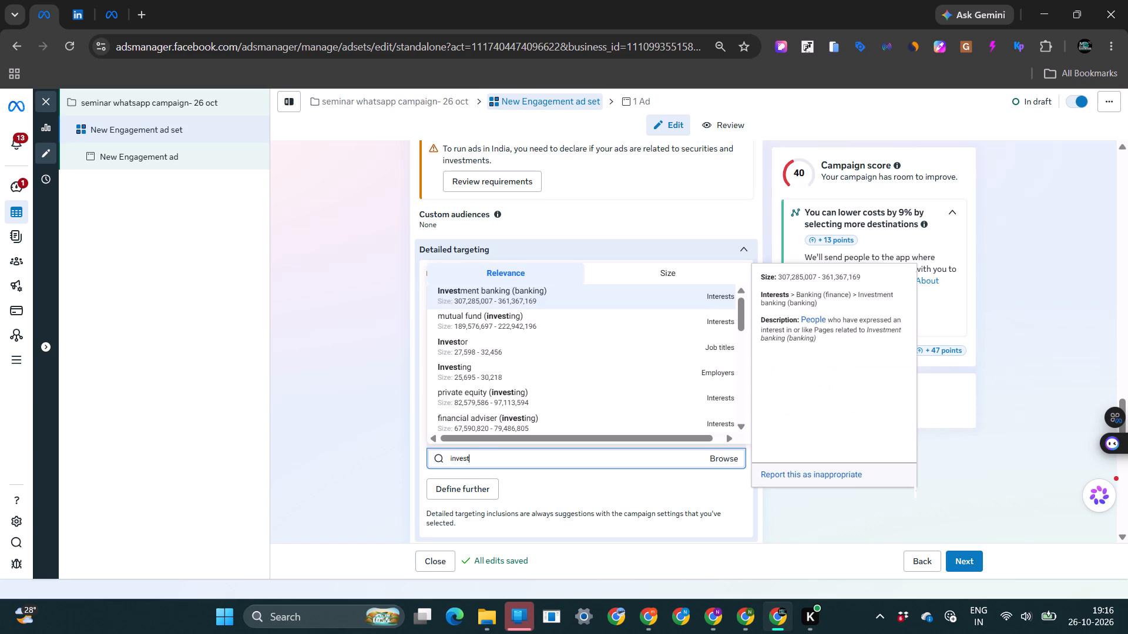
pyautogui.click(502, 298)
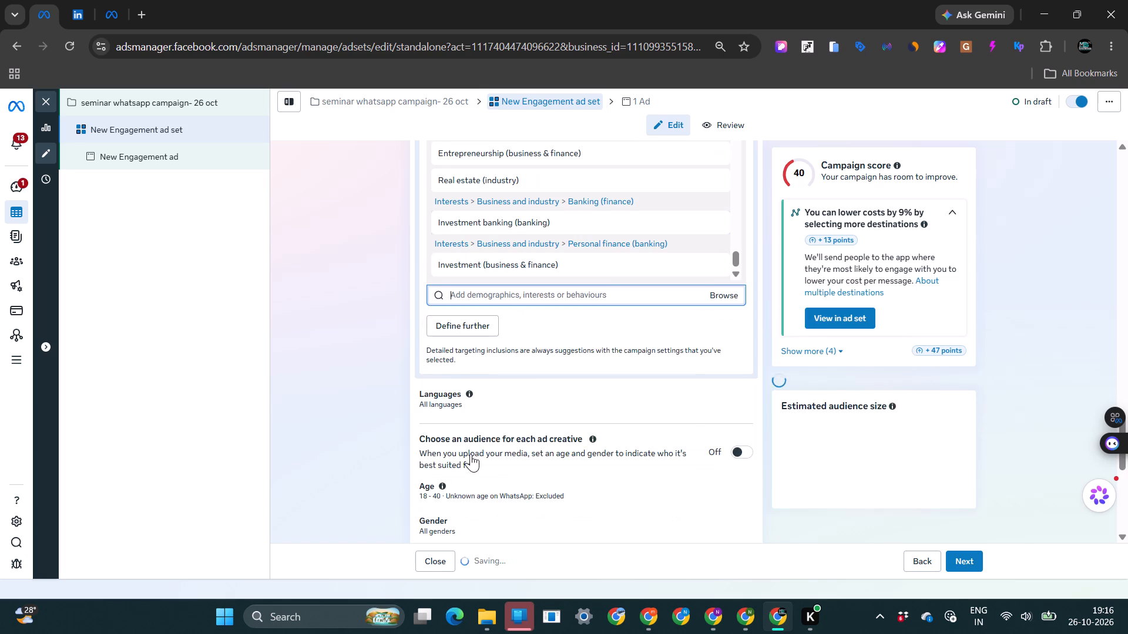
pyautogui.click(367, 331)
# Search detailed targeting for "seminar".
pyautogui.click(458, 455)
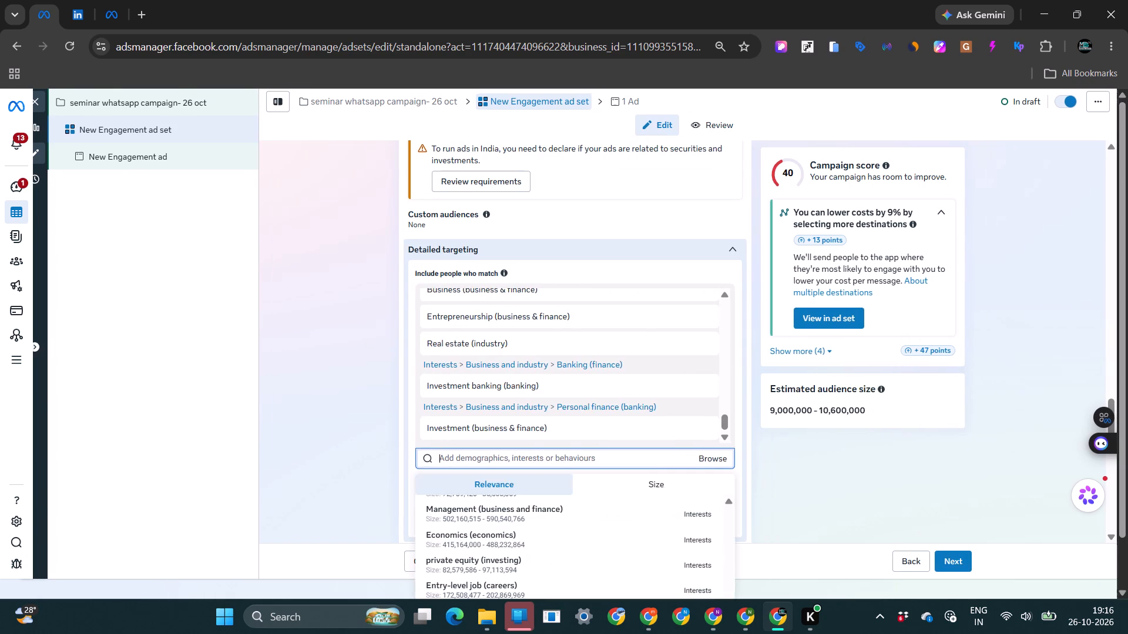
pyautogui.write('seminar')
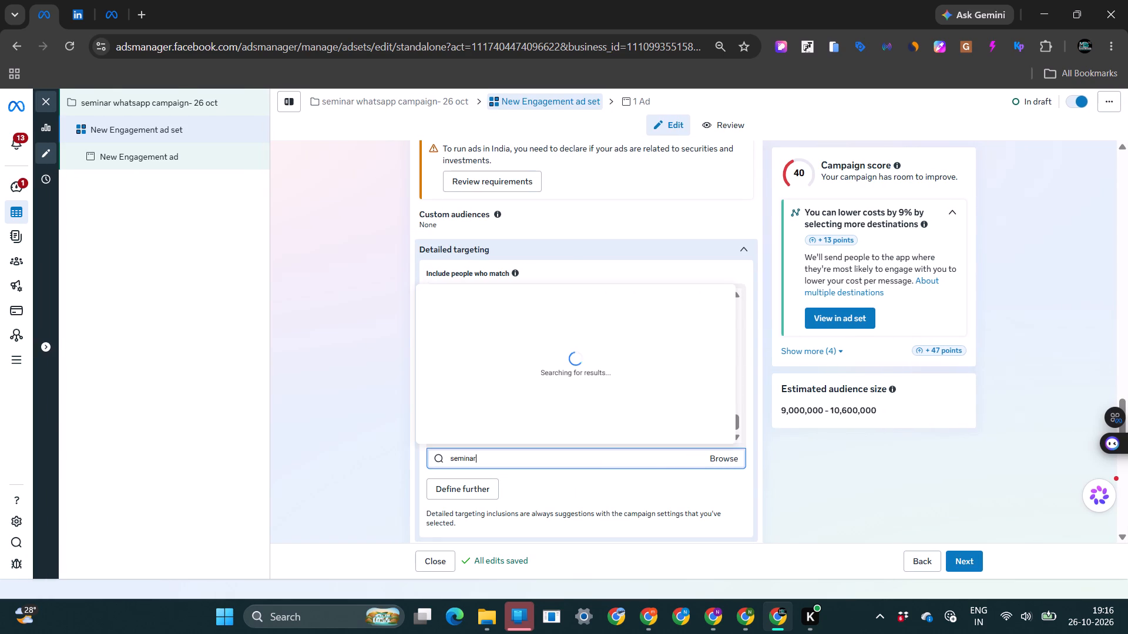
# Search detailed targeting for "trading" and include the Algorithmic trading interest.
pyautogui.click(491, 458)
pyautogui.write('trading')
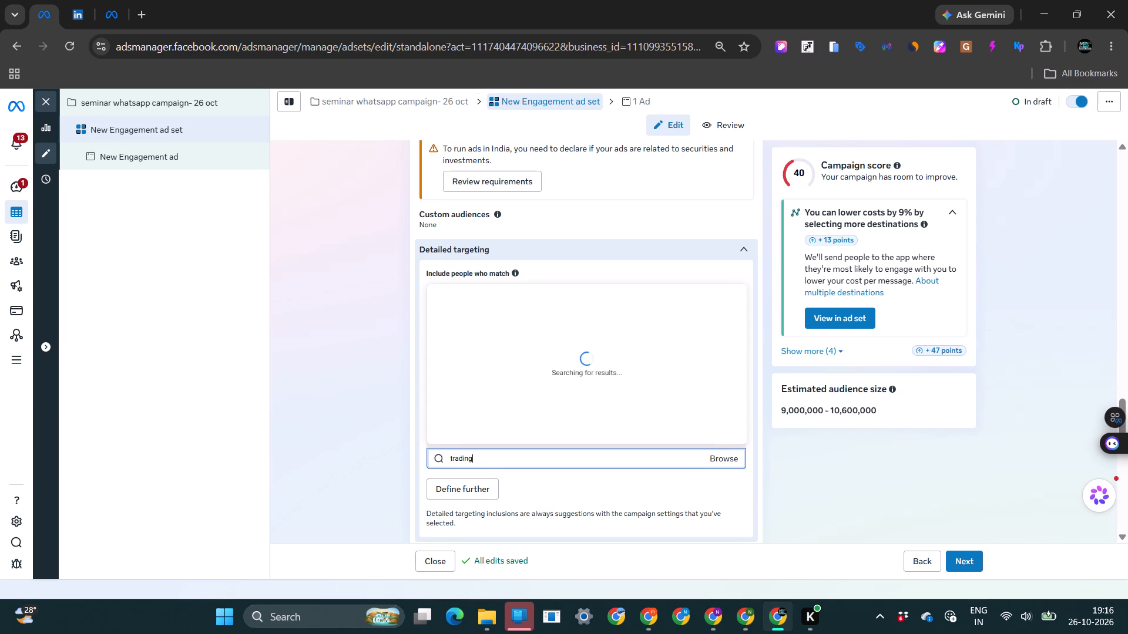
pyautogui.scroll(1, 516, 322)
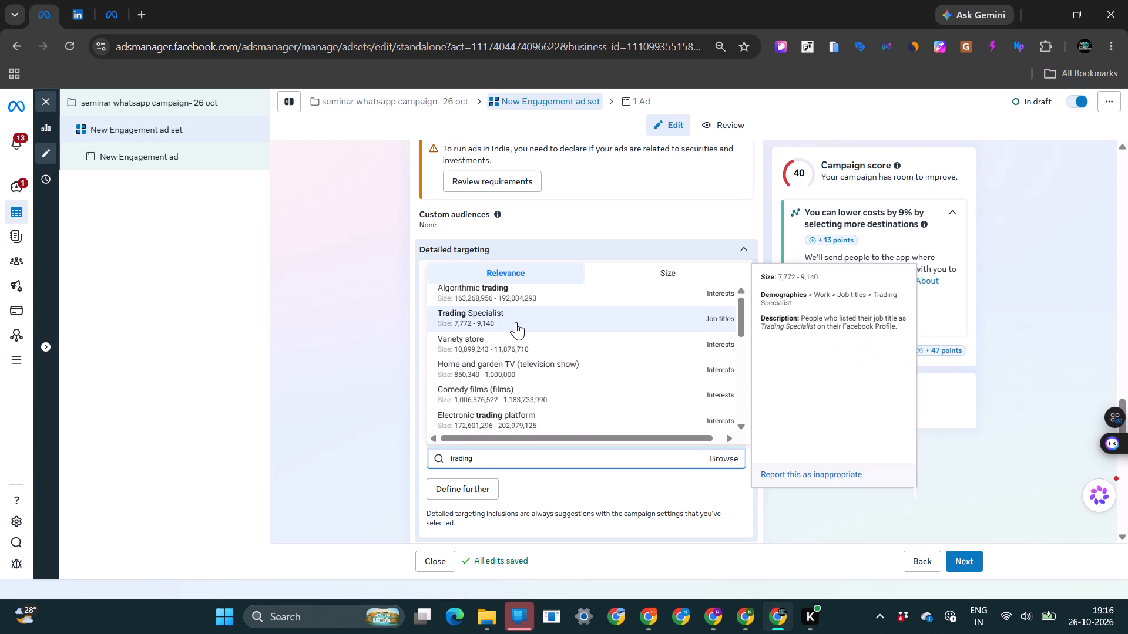
pyautogui.click(510, 297)
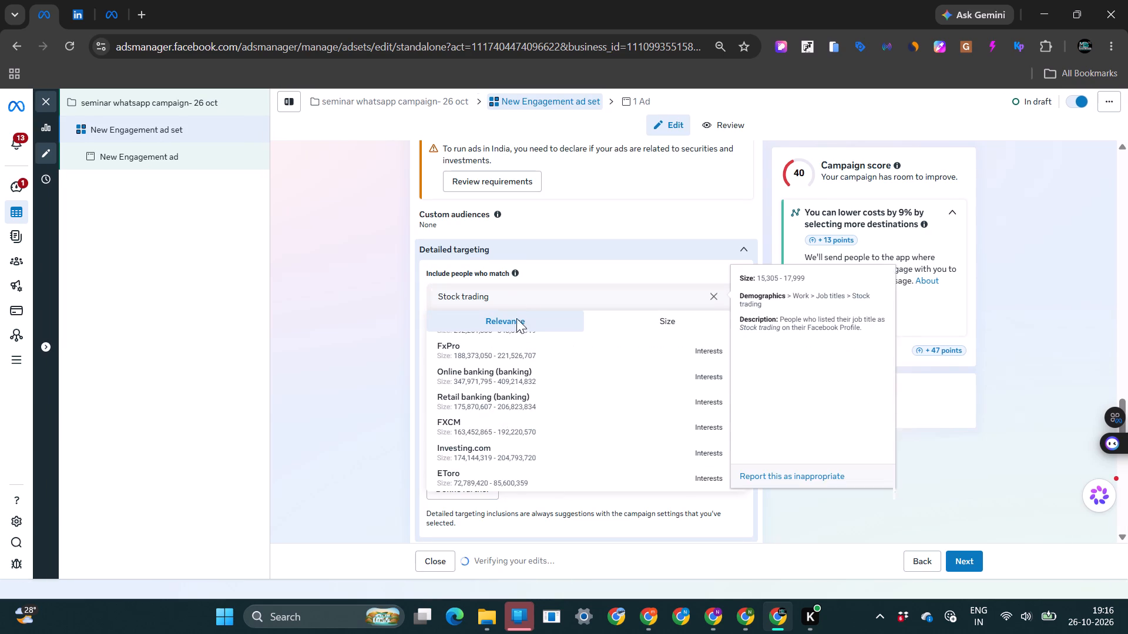
# Include the suggested job title Forex Trader in the ad set's detailed targeting.
pyautogui.scroll(3, 453, 412)
pyautogui.scroll(5, 534, 402)
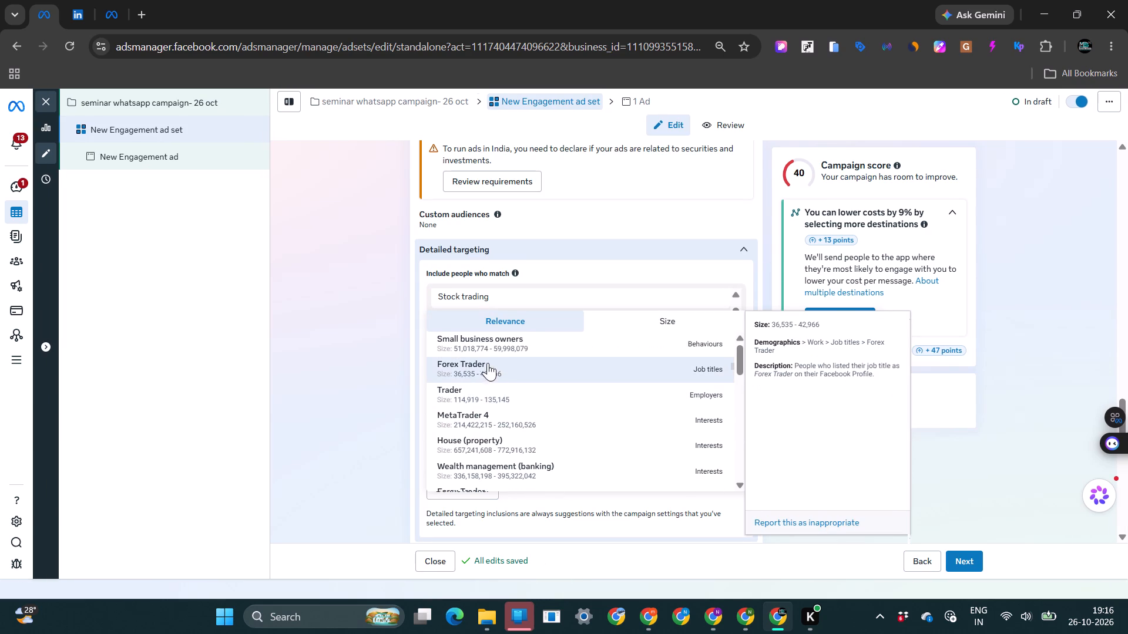
pyautogui.click(491, 373)
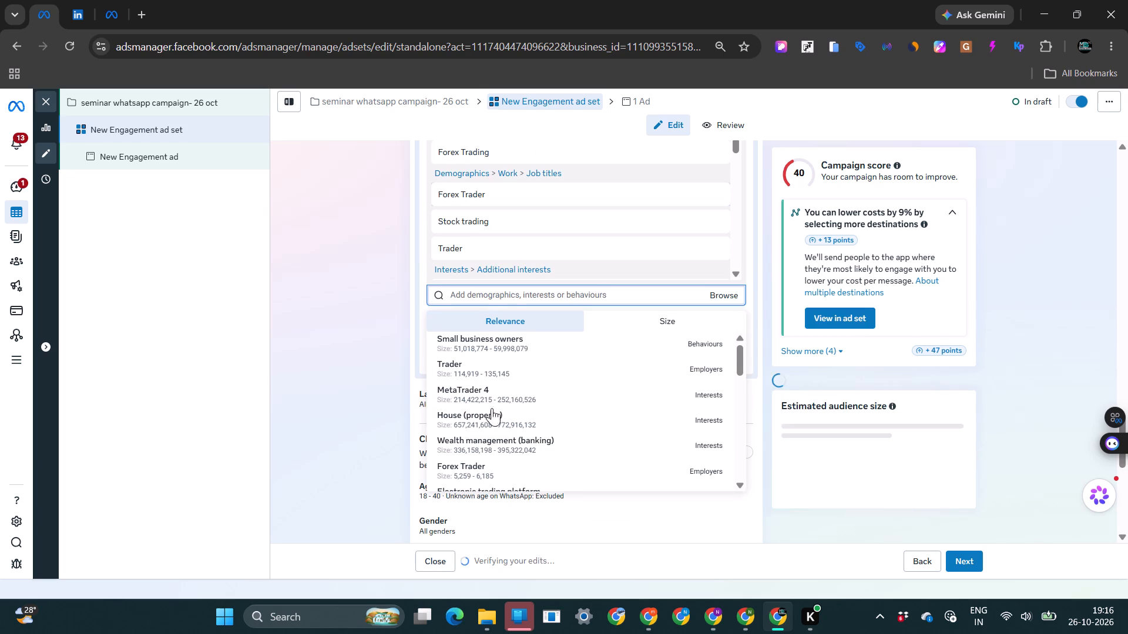
# Include the suggested employer Stock trading in detailed targeting and close the suggestions.
pyautogui.scroll(2, 499, 386)
pyautogui.scroll(-4, 499, 386)
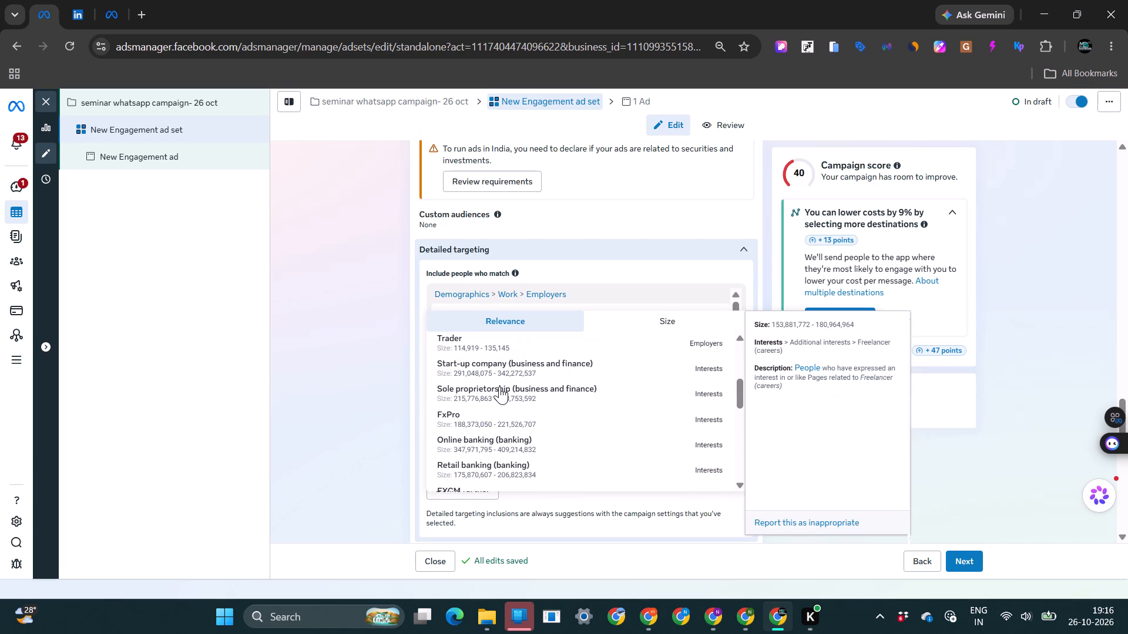
pyautogui.scroll(-1, 505, 367)
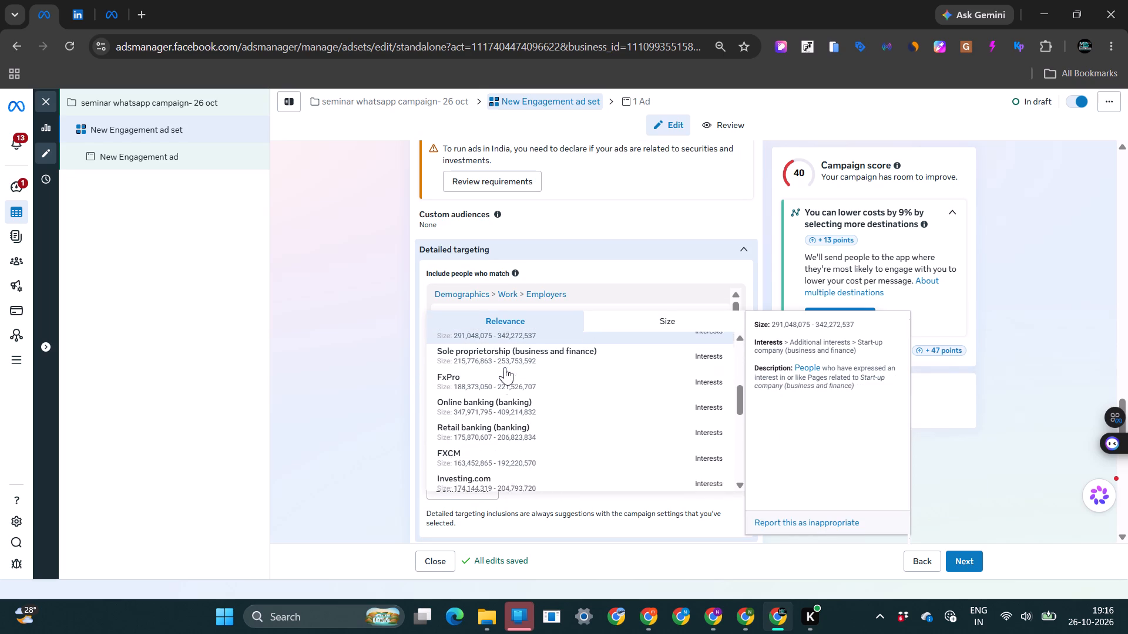
pyautogui.scroll(-1, 505, 367)
pyautogui.scroll(-2, 486, 419)
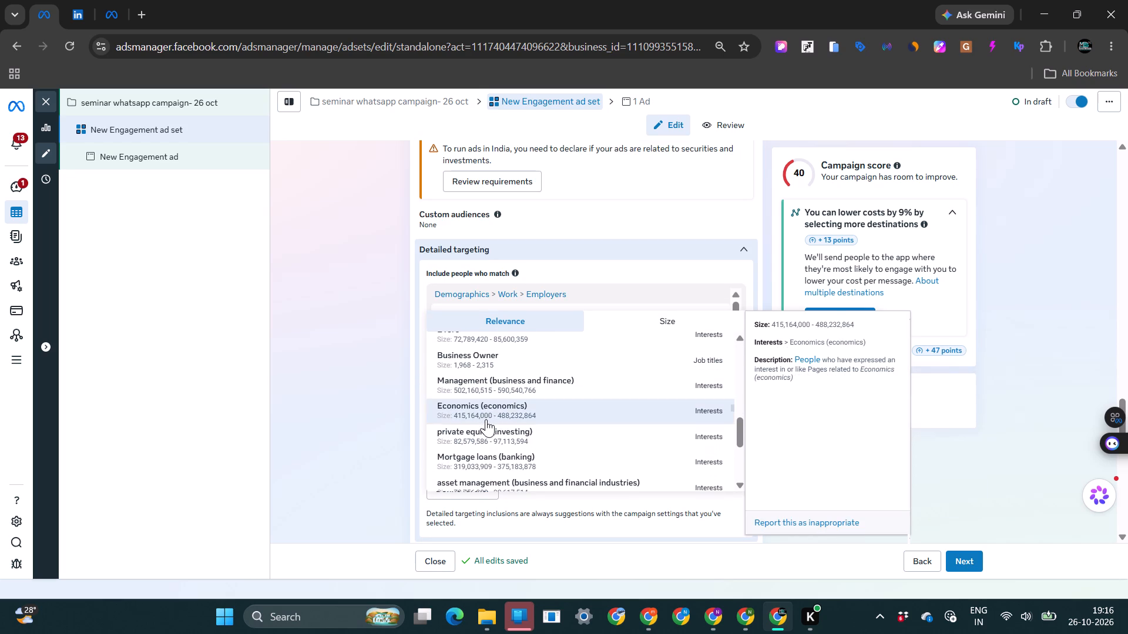
pyautogui.scroll(-3, 492, 428)
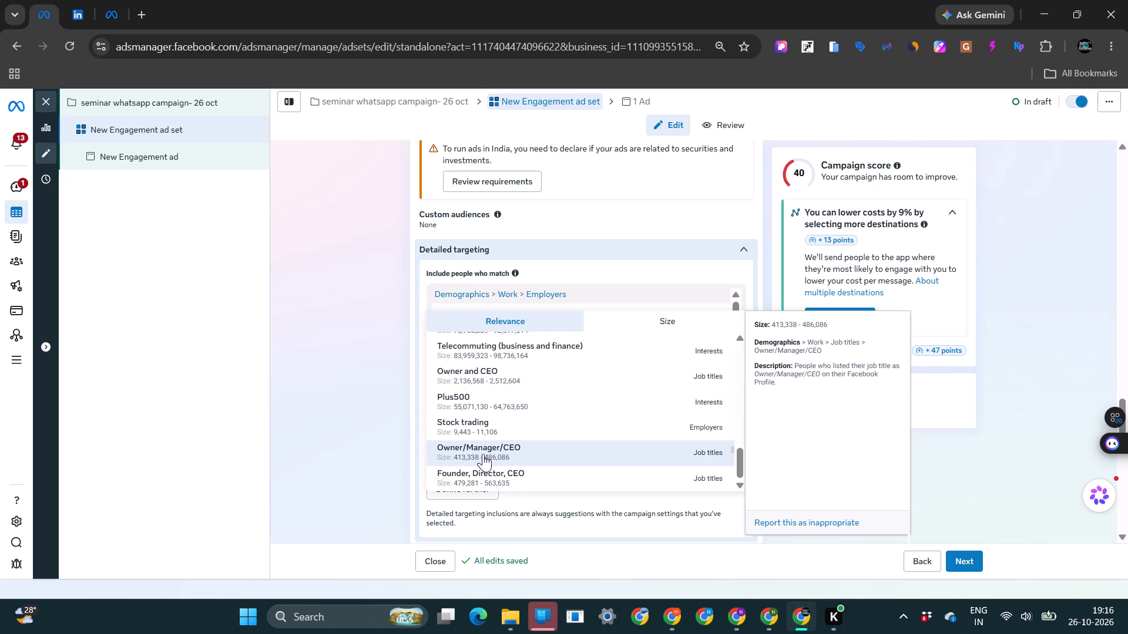
pyautogui.click(492, 429)
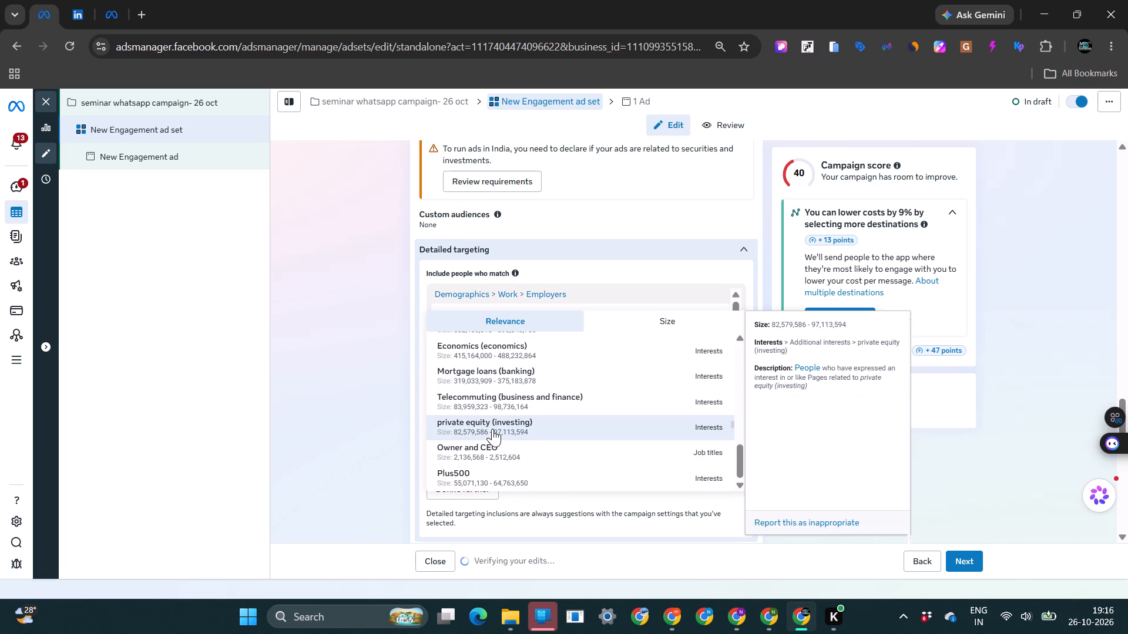
pyautogui.scroll(-2, 492, 429)
pyautogui.scroll(3, 492, 429)
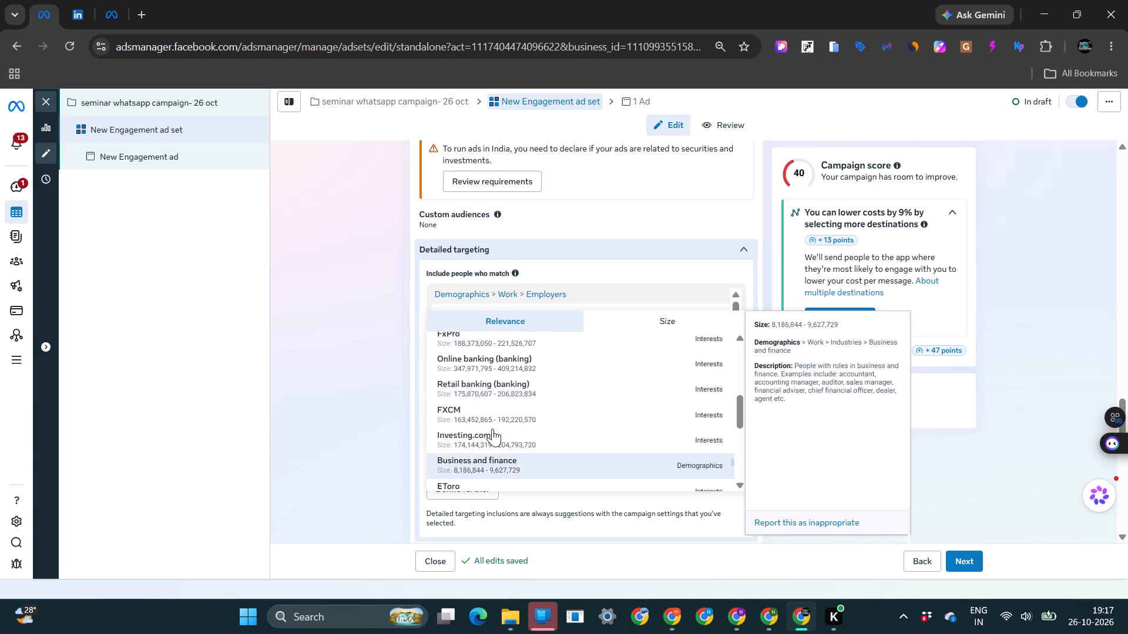
pyautogui.scroll(3, 492, 429)
pyautogui.click(298, 349)
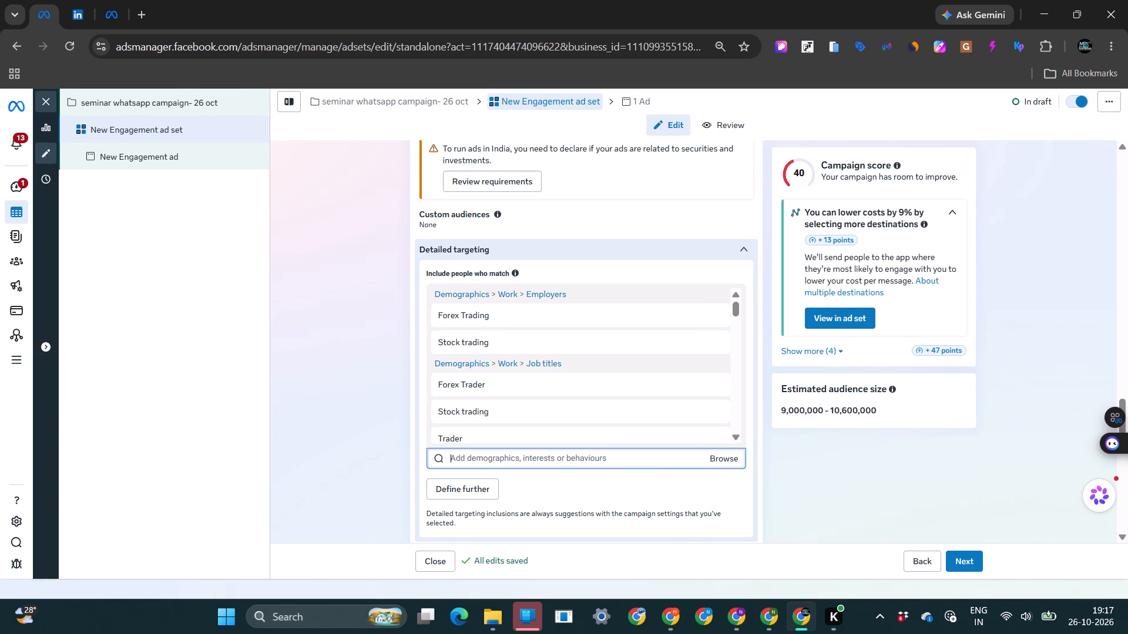
# Reopen the detailed targeting suggestions and include the Freelancer (careers) interest.
pyautogui.click(459, 456)
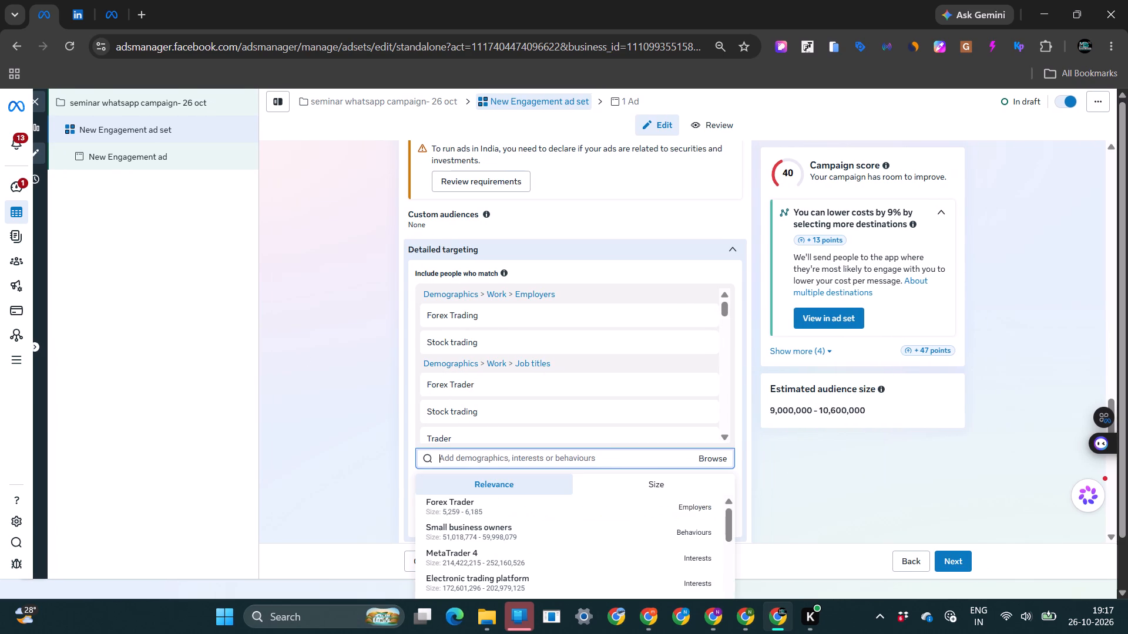
pyautogui.scroll(2, 461, 534)
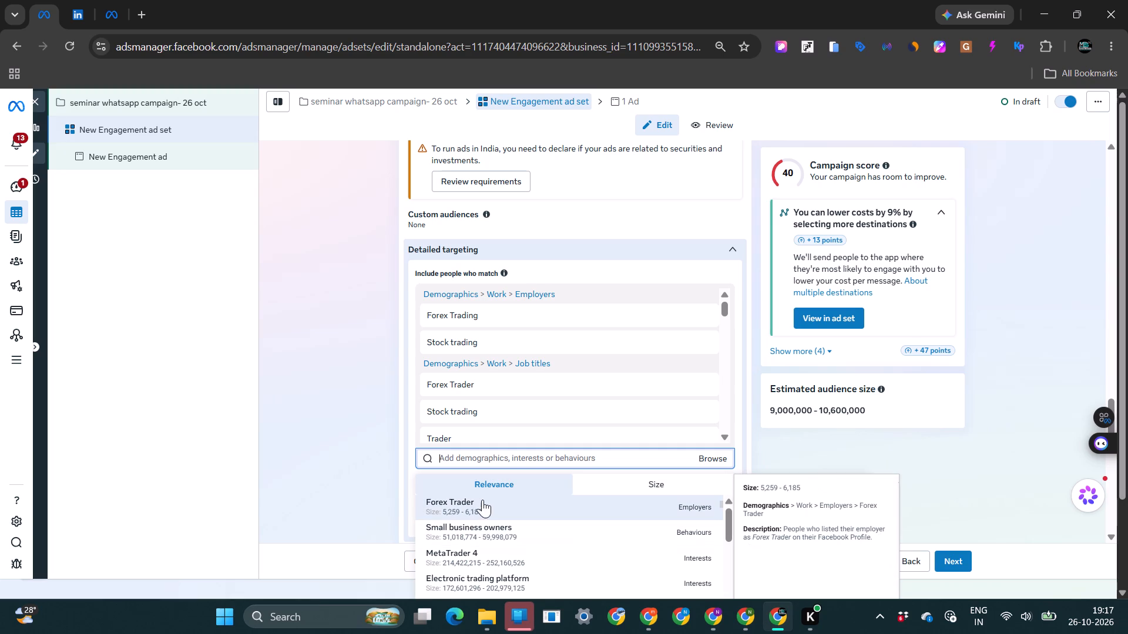
pyautogui.click(370, 483)
pyautogui.click(465, 457)
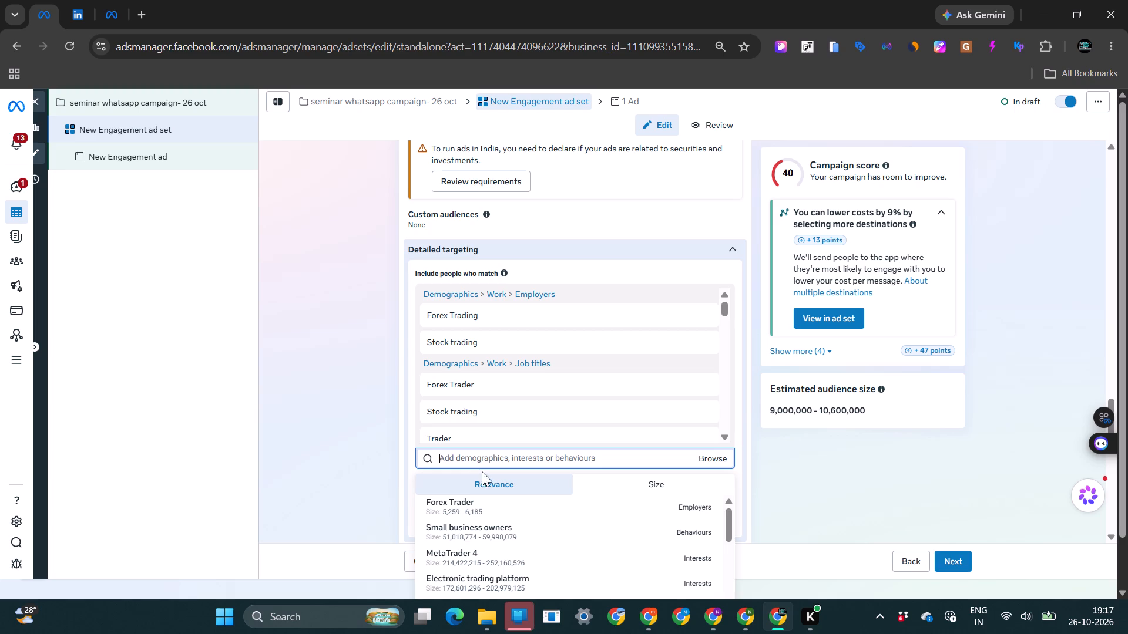
pyautogui.scroll(-2, 475, 535)
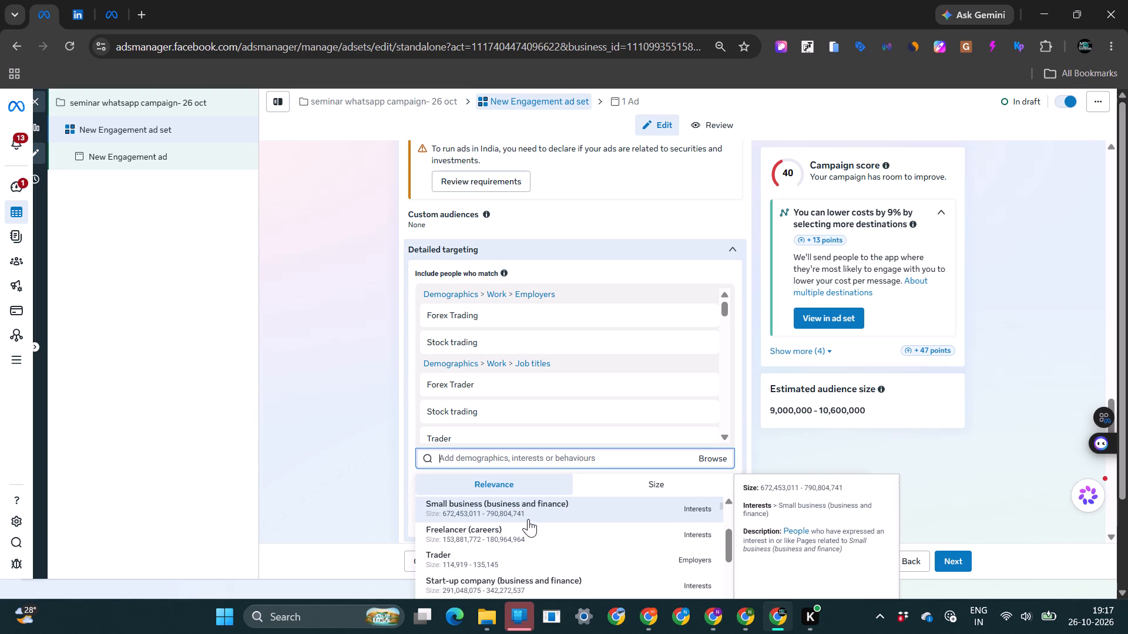
pyautogui.click(482, 529)
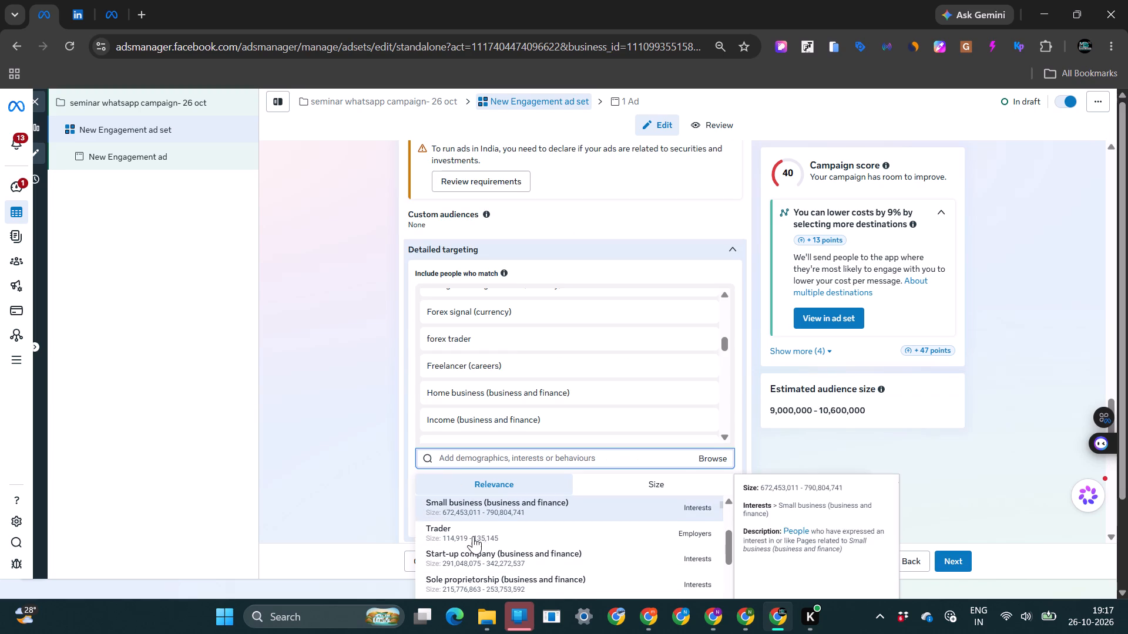
# Include the suggested interest Entry-level job (careers) in detailed targeting and close the suggestions.
pyautogui.scroll(3, 538, 537)
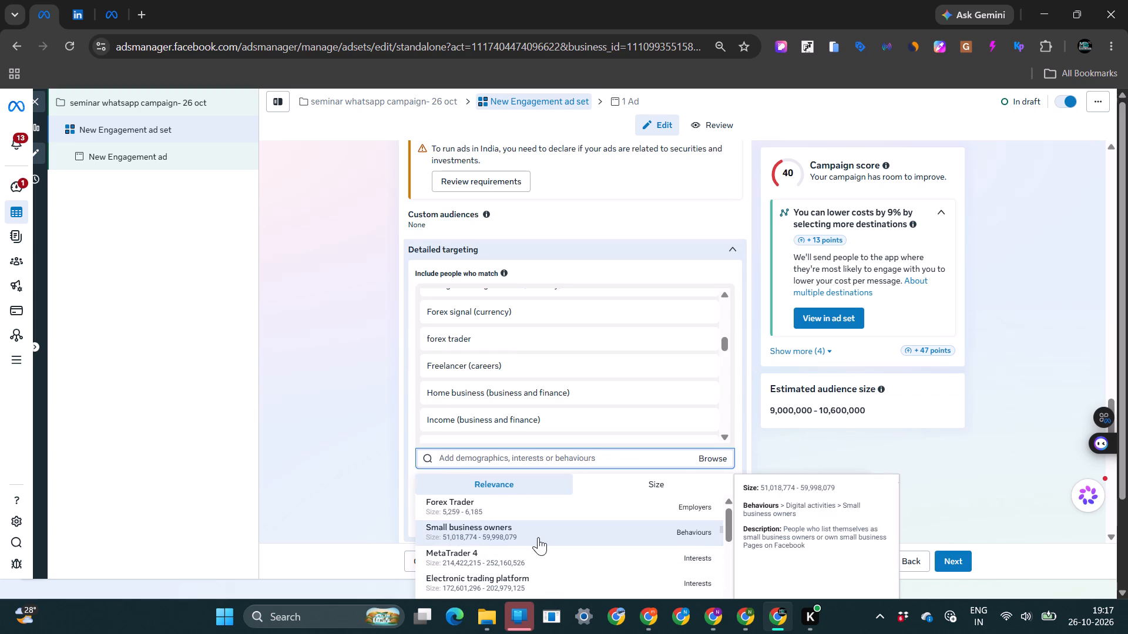
pyautogui.scroll(-1, 538, 537)
pyautogui.scroll(-1, 496, 562)
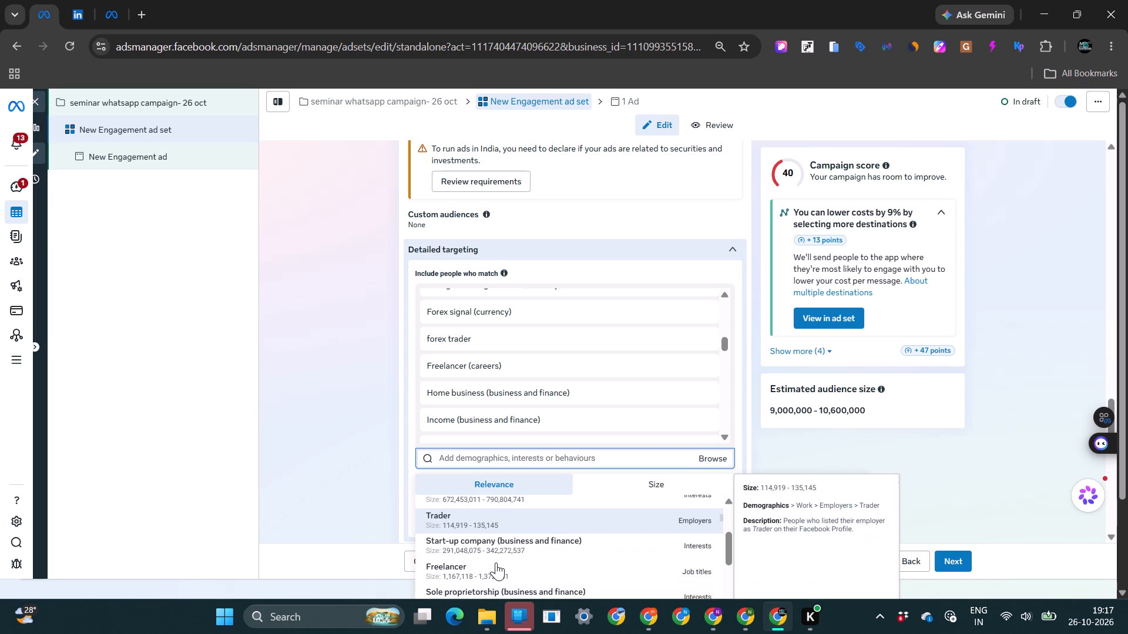
pyautogui.scroll(-2, 496, 562)
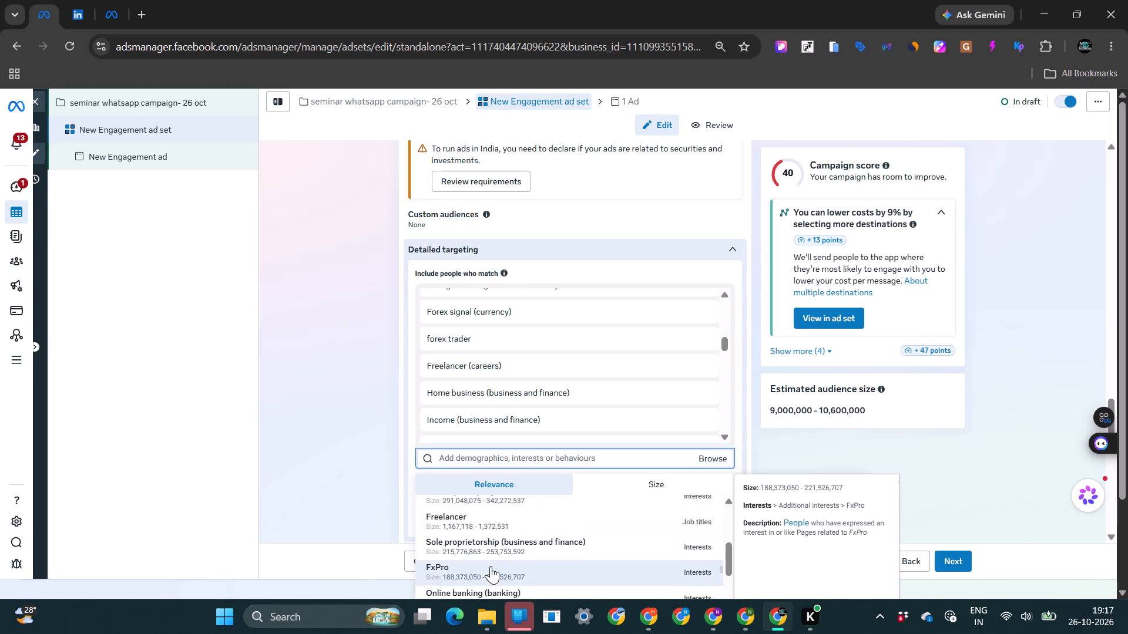
pyautogui.scroll(-1, 513, 529)
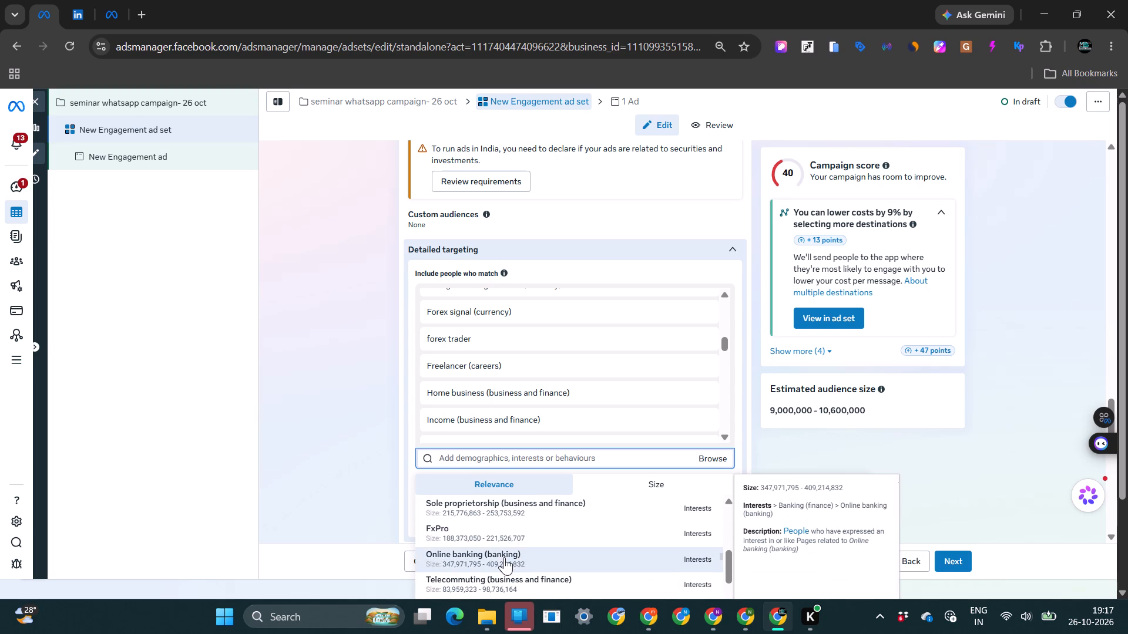
pyautogui.scroll(-2, 504, 557)
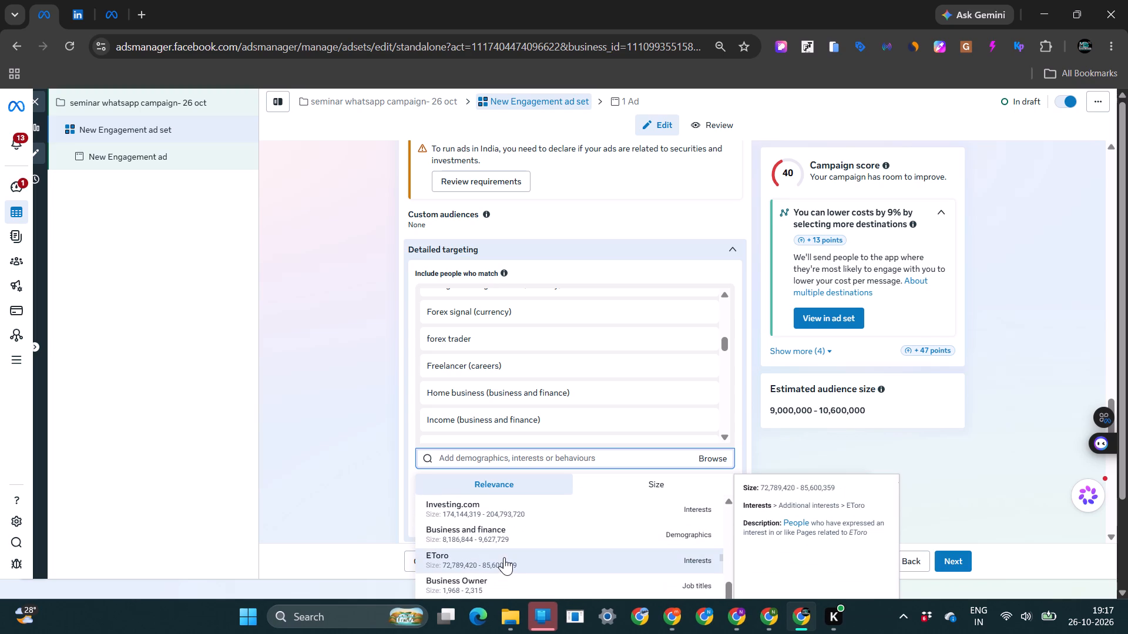
pyautogui.scroll(-1, 504, 557)
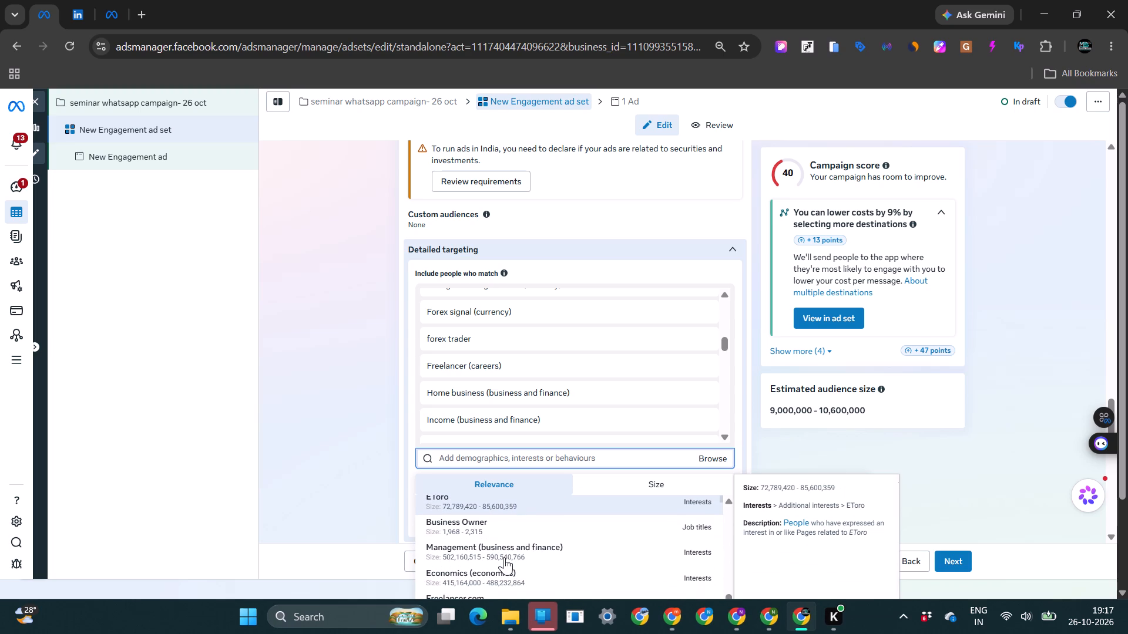
pyautogui.scroll(-2, 504, 557)
pyautogui.click(463, 564)
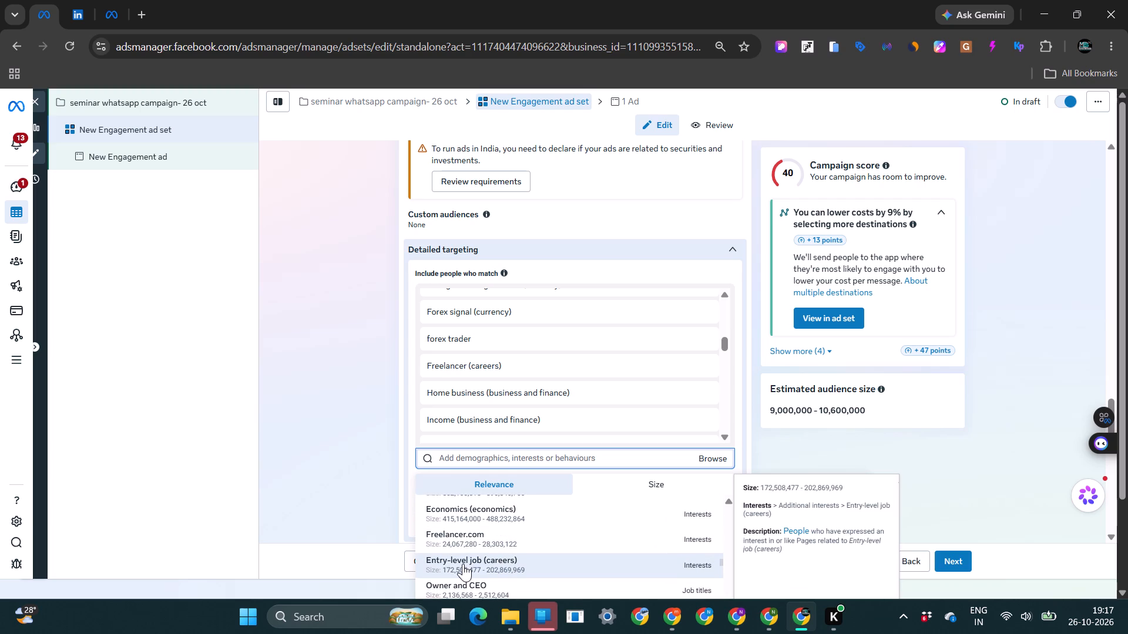
pyautogui.click(344, 392)
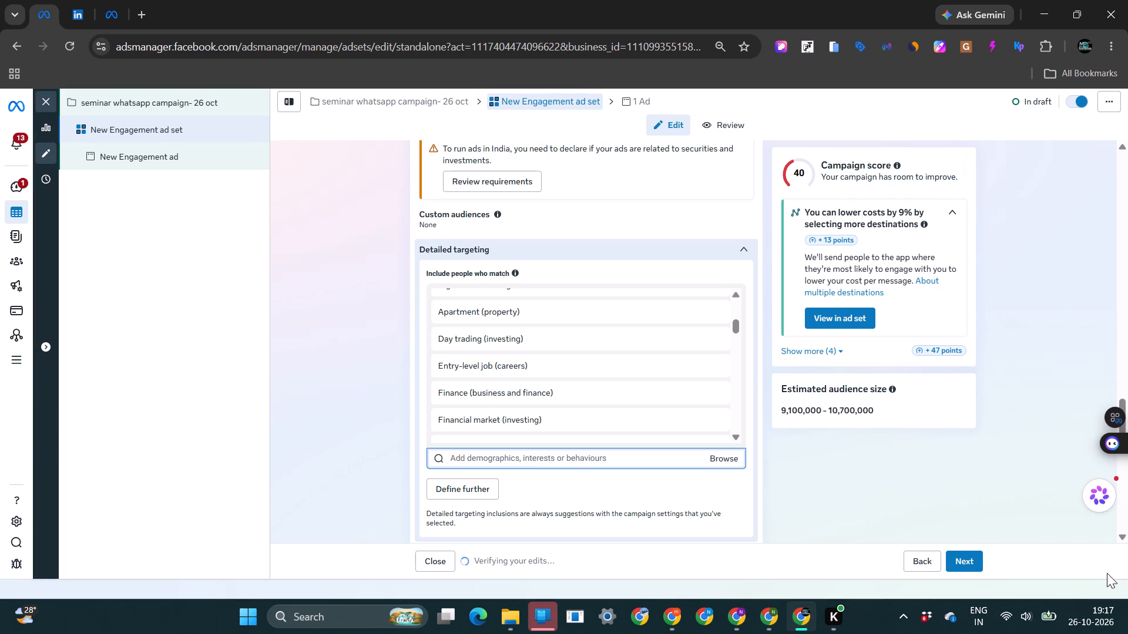
# Proceed from the ad set to the New Engagement ad settings.
pyautogui.scroll(-2, 971, 518)
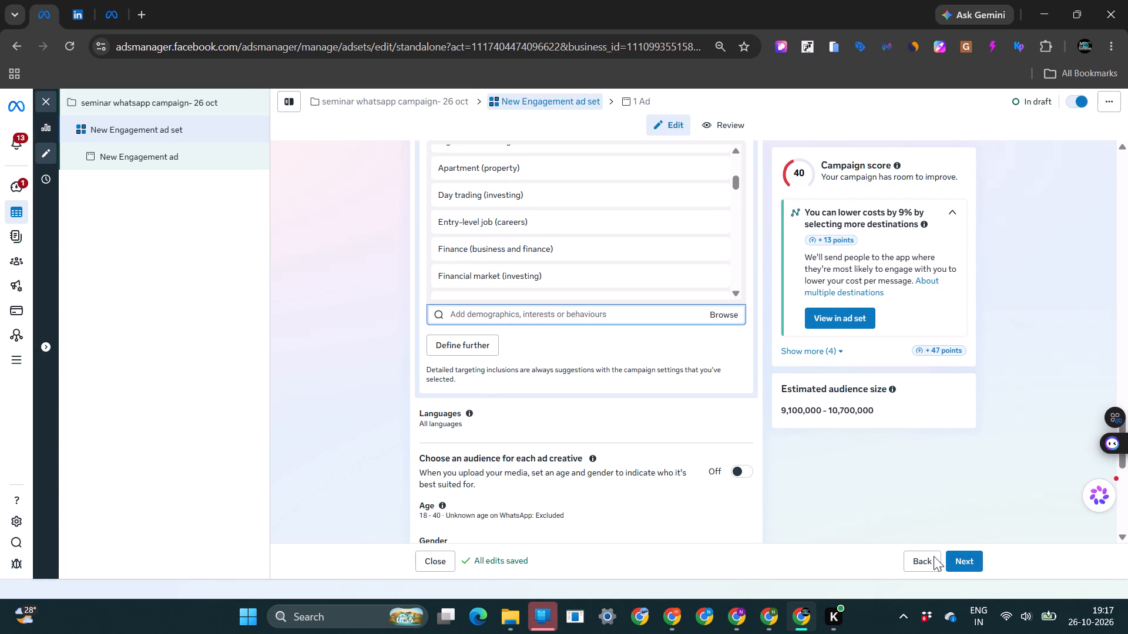
pyautogui.click(971, 565)
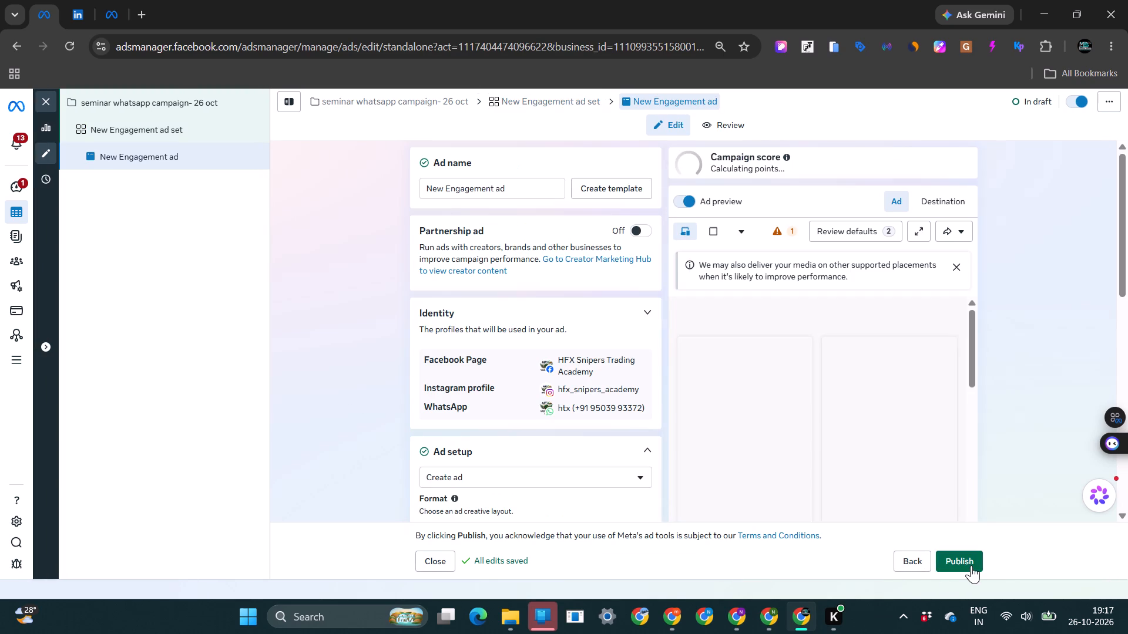
# Open the ad's creative enhancements for editing and go to the Essential enhancements options.
pyautogui.scroll(-4, 543, 385)
pyautogui.scroll(-3, 414, 387)
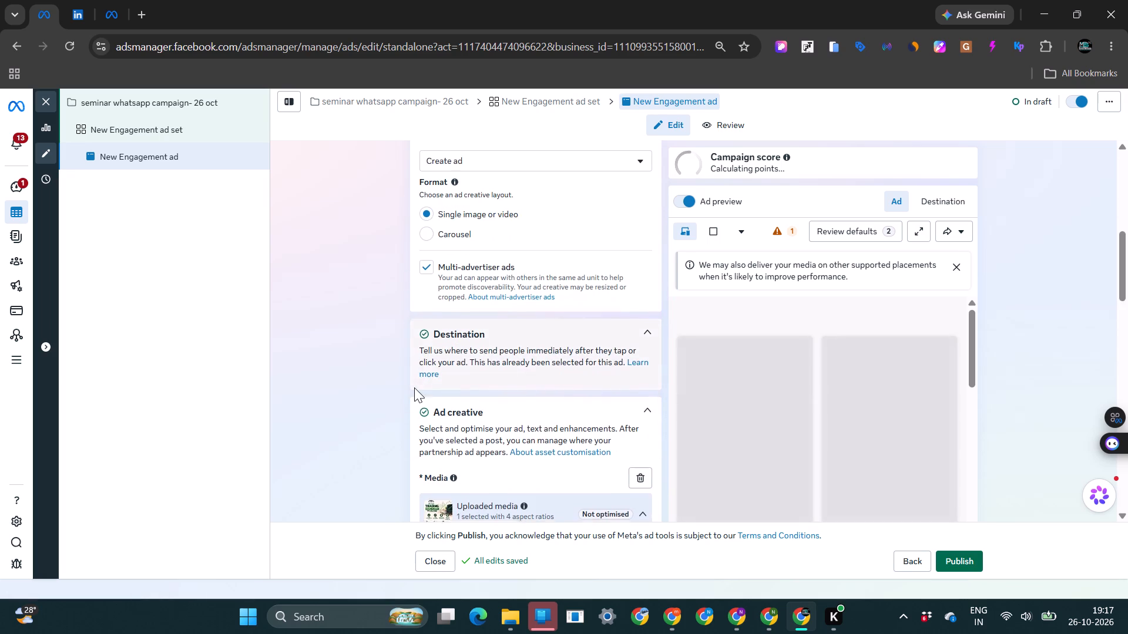
pyautogui.scroll(-7, 414, 387)
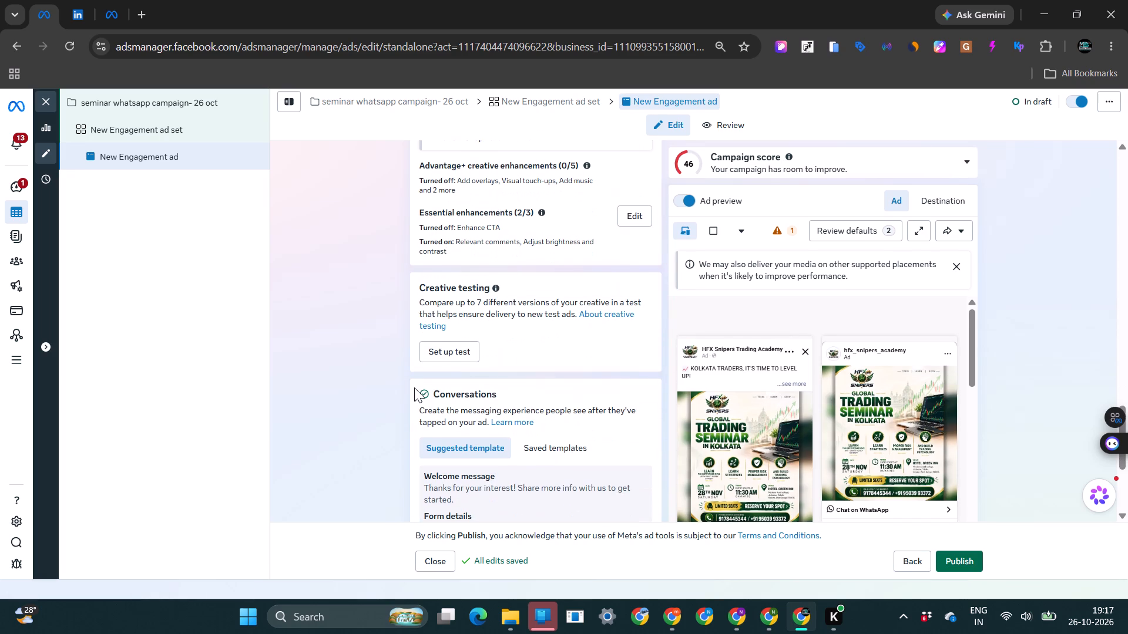
pyautogui.click(630, 215)
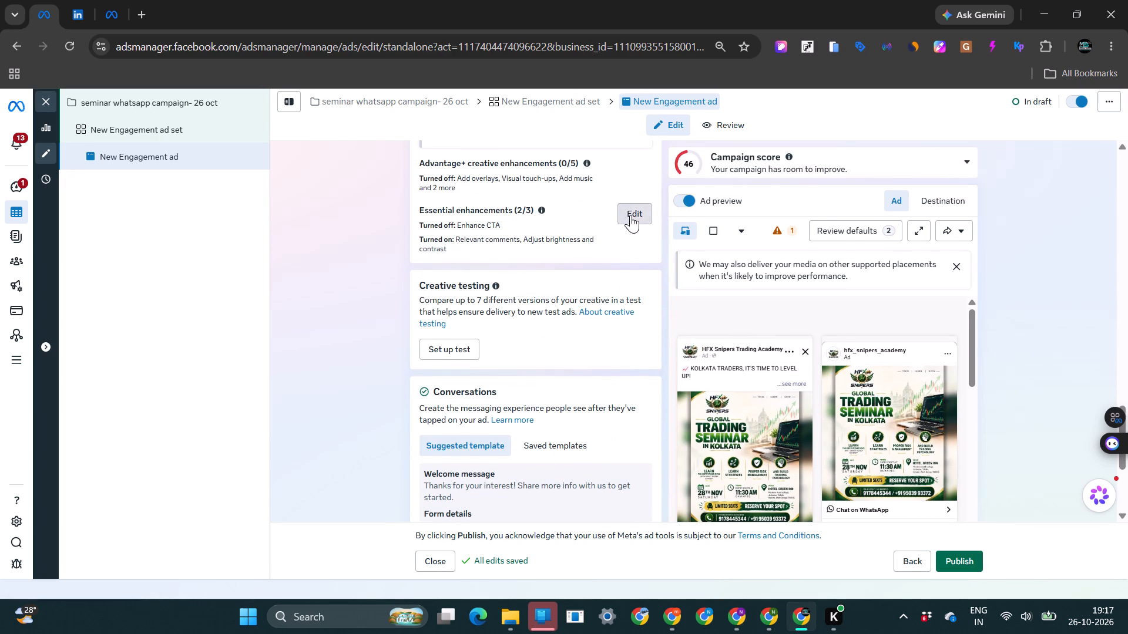
pyautogui.scroll(-4, 319, 329)
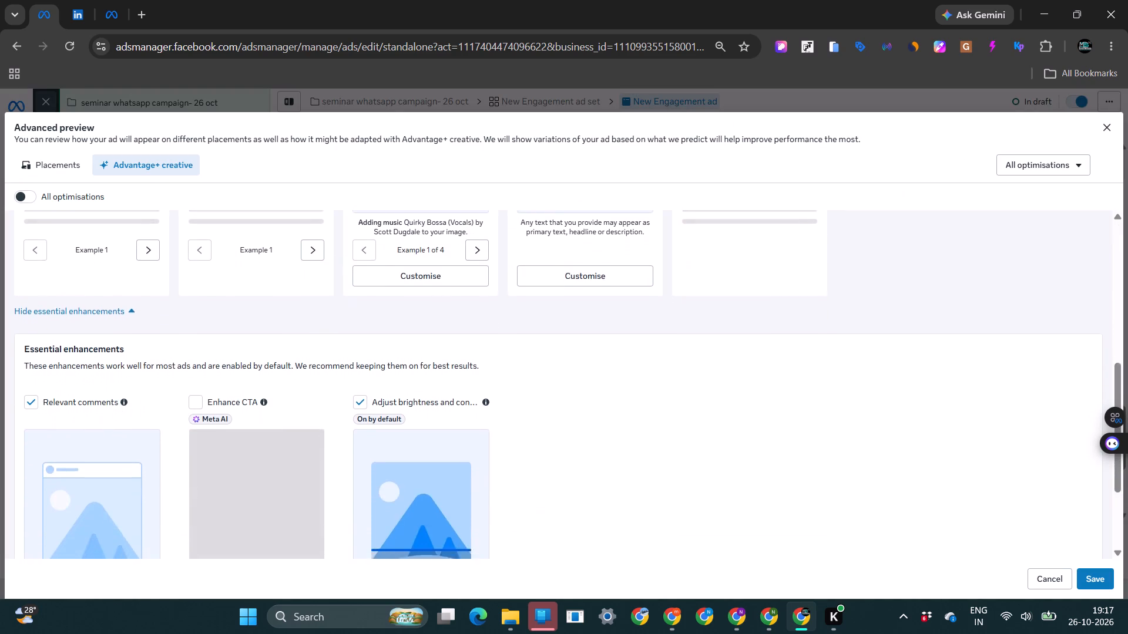
# Turn off the Relevant comments and Adjust brightness and contrast essential enhancements and save the creative settings.
pyautogui.scroll(-1, 319, 329)
pyautogui.click(36, 289)
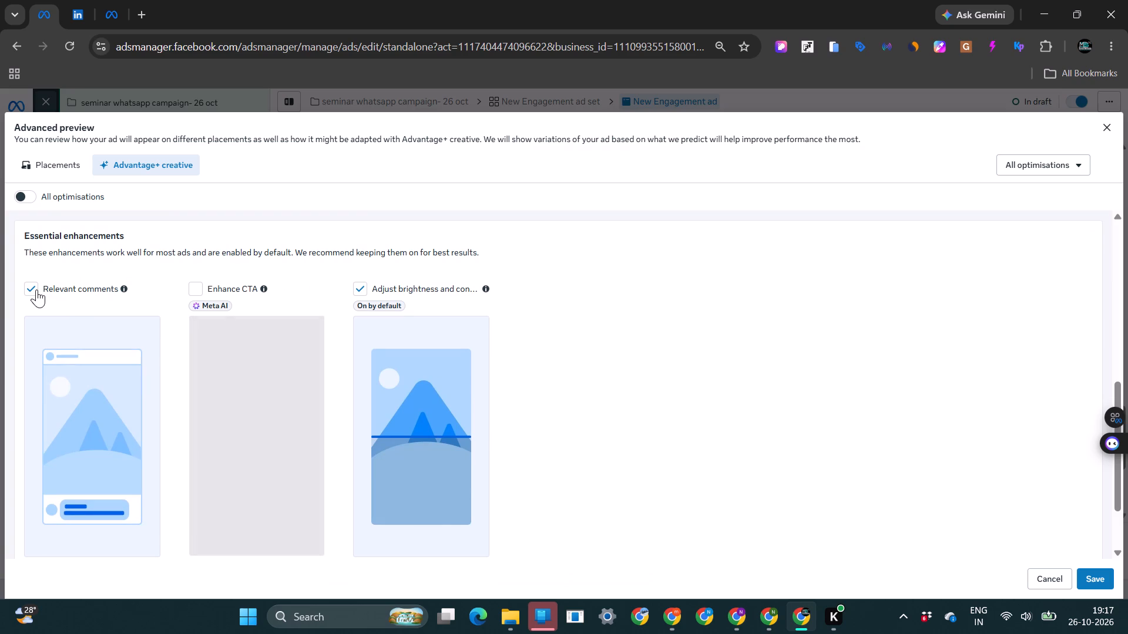
pyautogui.click(362, 293)
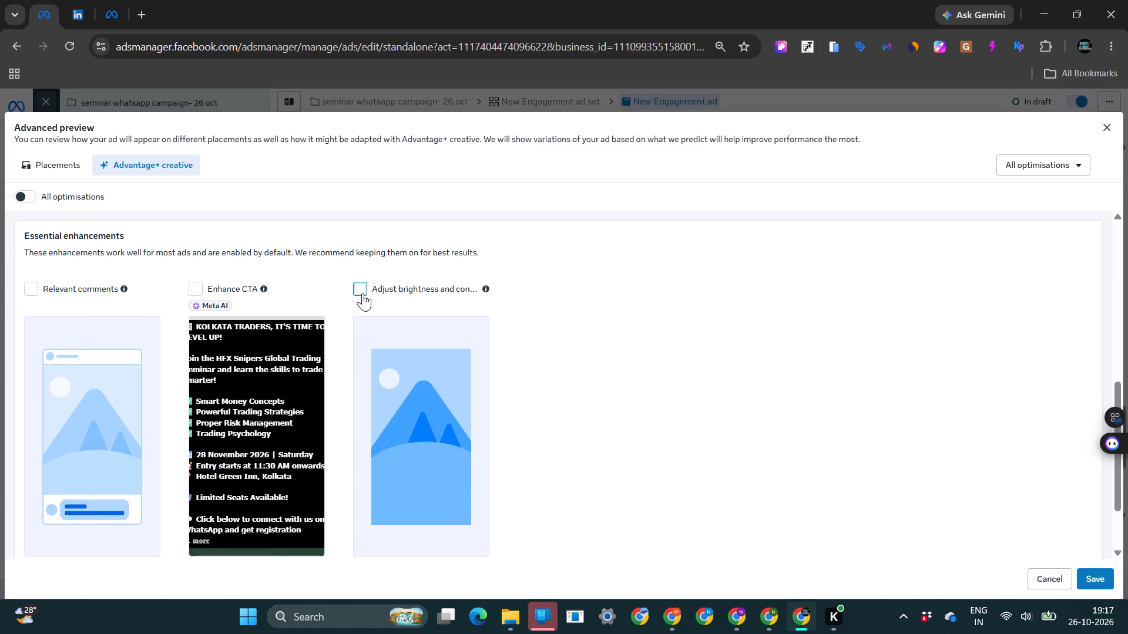
pyautogui.click(1087, 571)
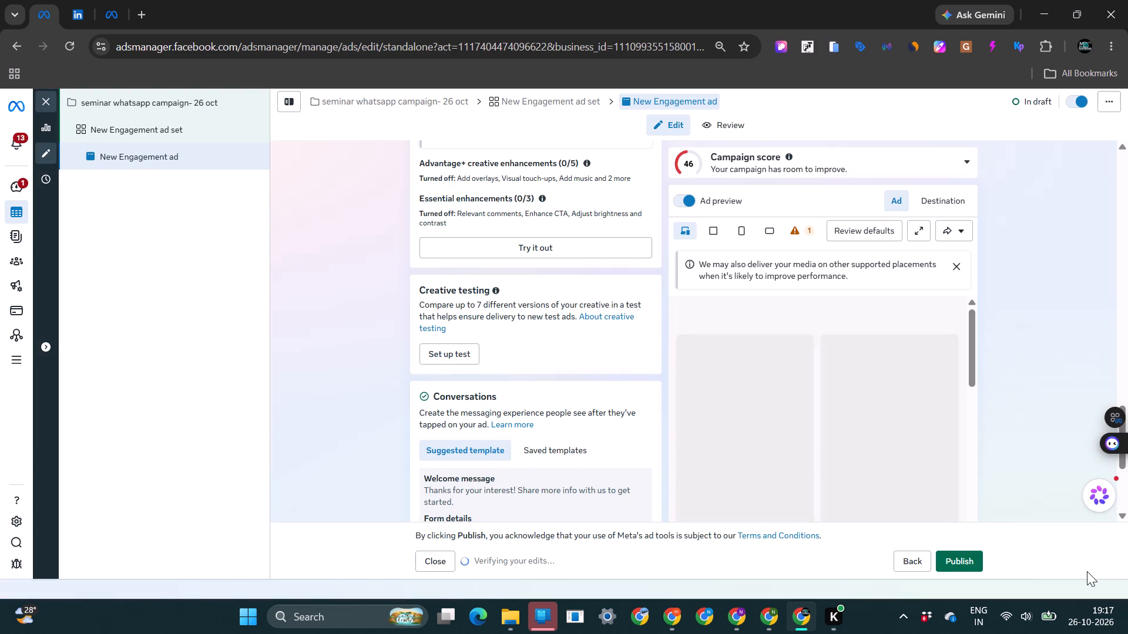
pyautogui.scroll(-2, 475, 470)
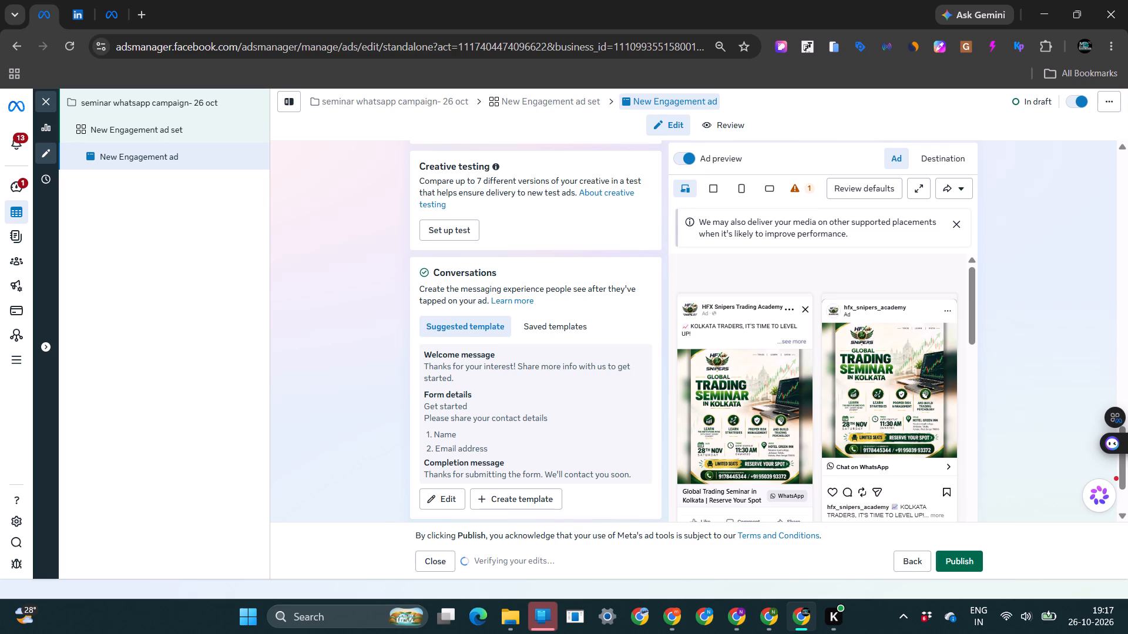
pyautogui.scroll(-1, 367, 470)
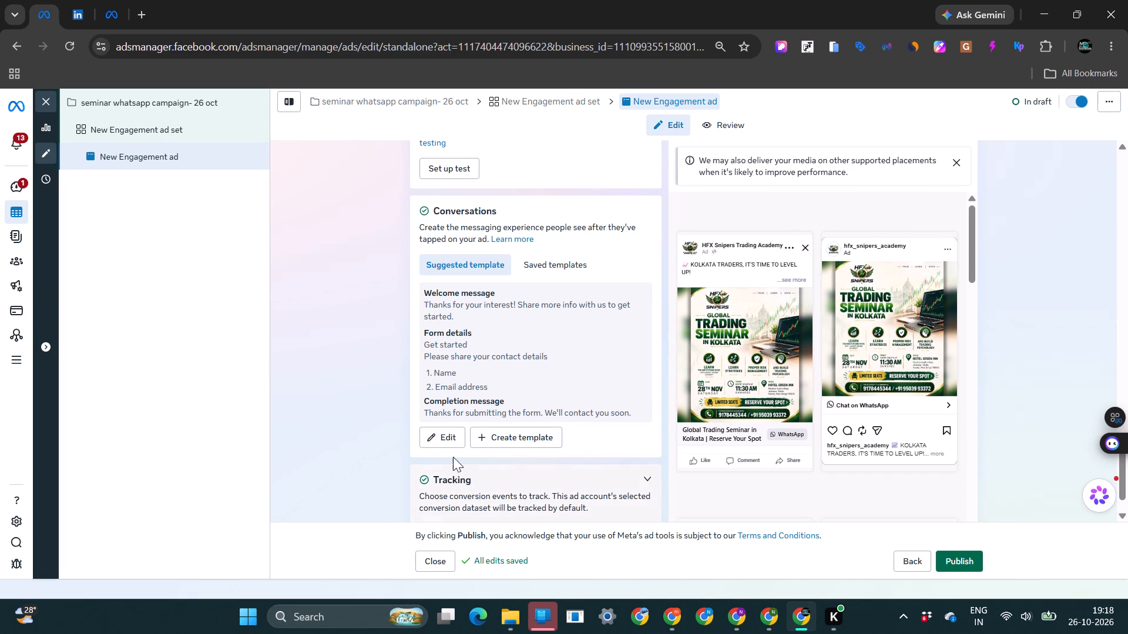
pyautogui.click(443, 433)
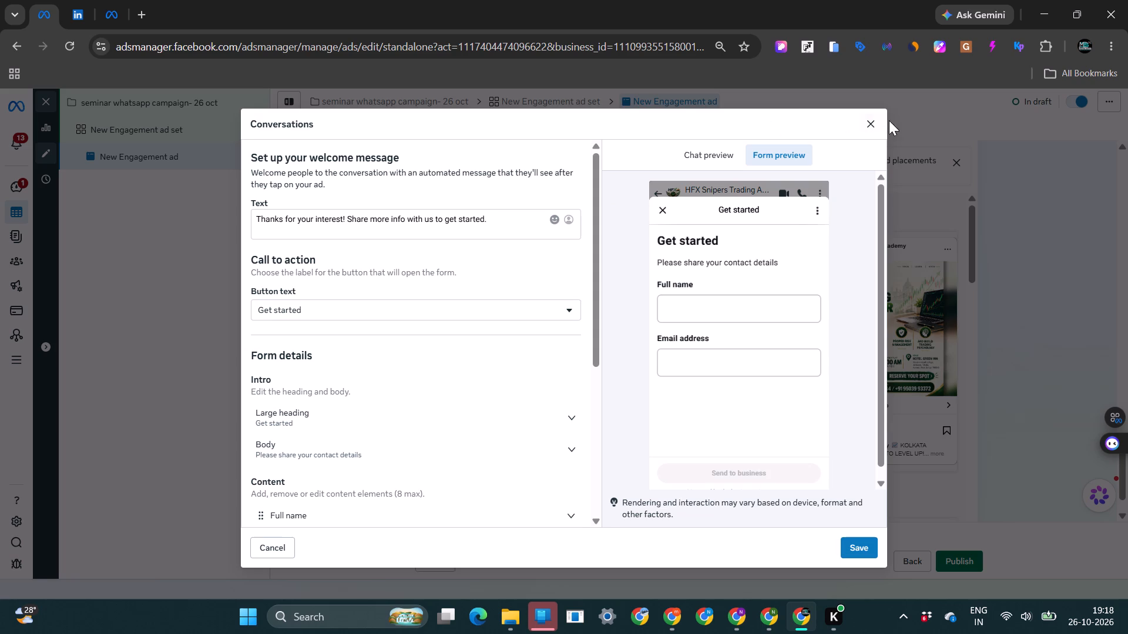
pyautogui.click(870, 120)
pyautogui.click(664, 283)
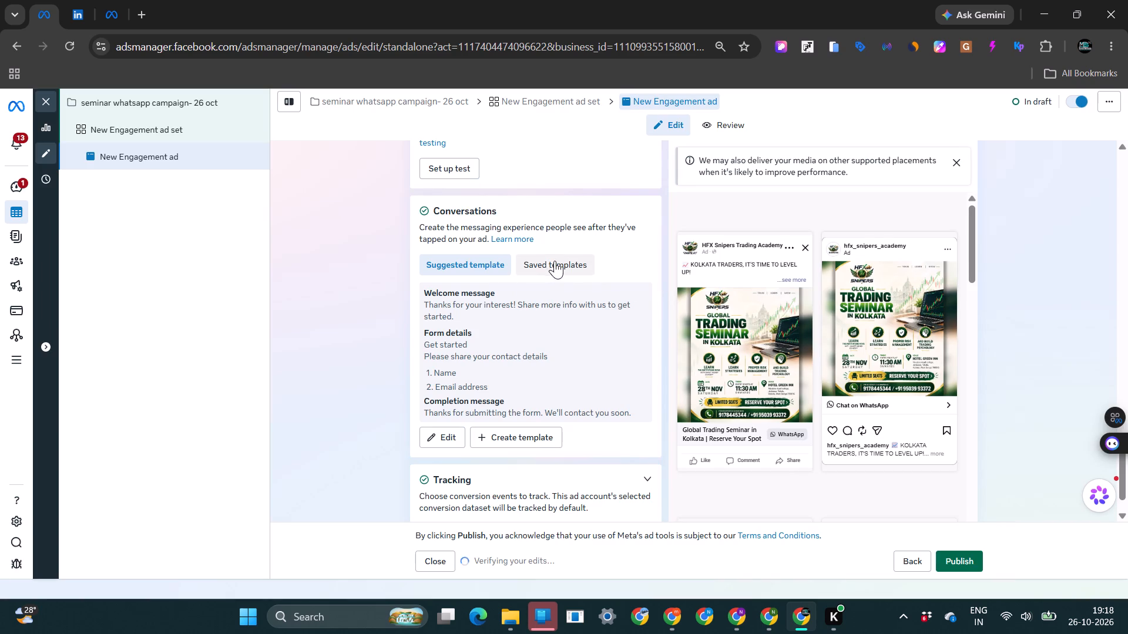
# Switch the ad's Conversations section from the suggested template to the saved templates.
pyautogui.click(555, 258)
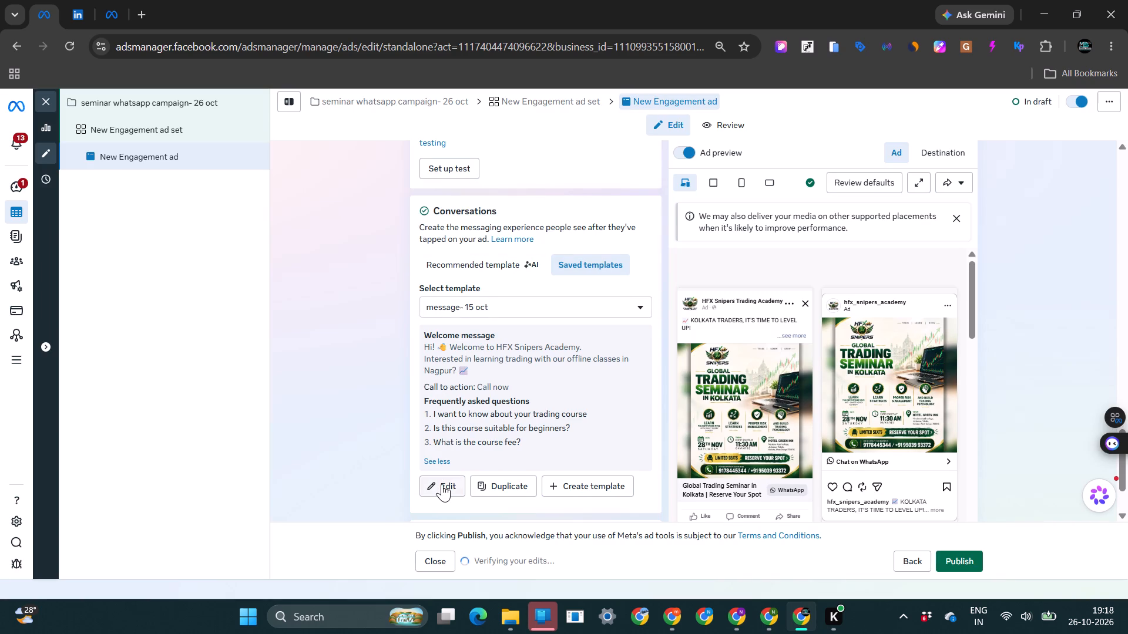
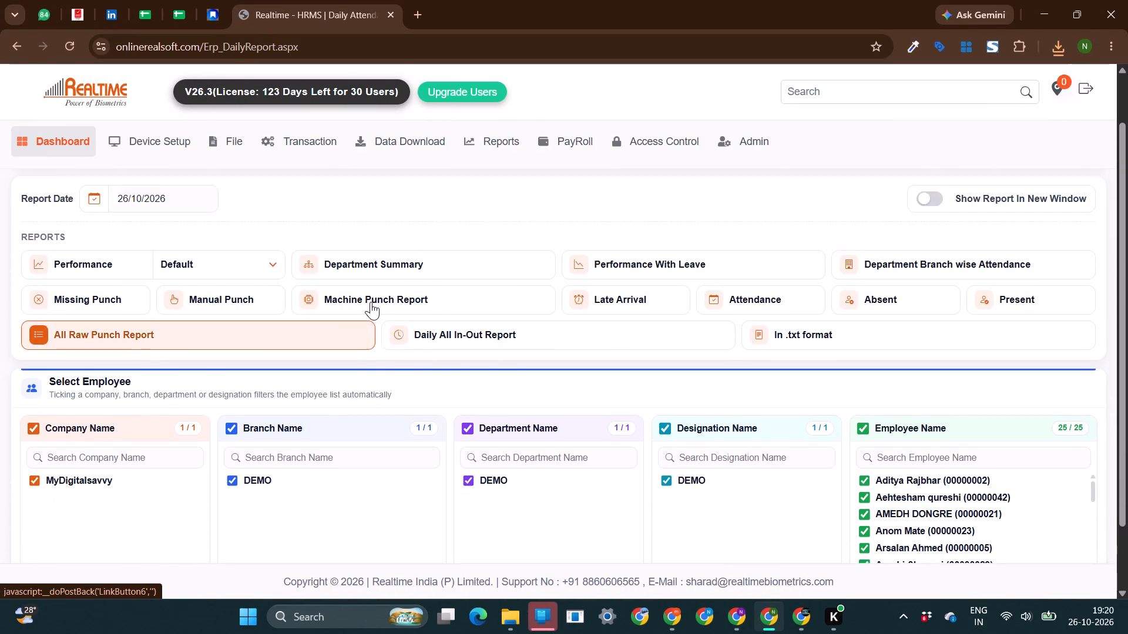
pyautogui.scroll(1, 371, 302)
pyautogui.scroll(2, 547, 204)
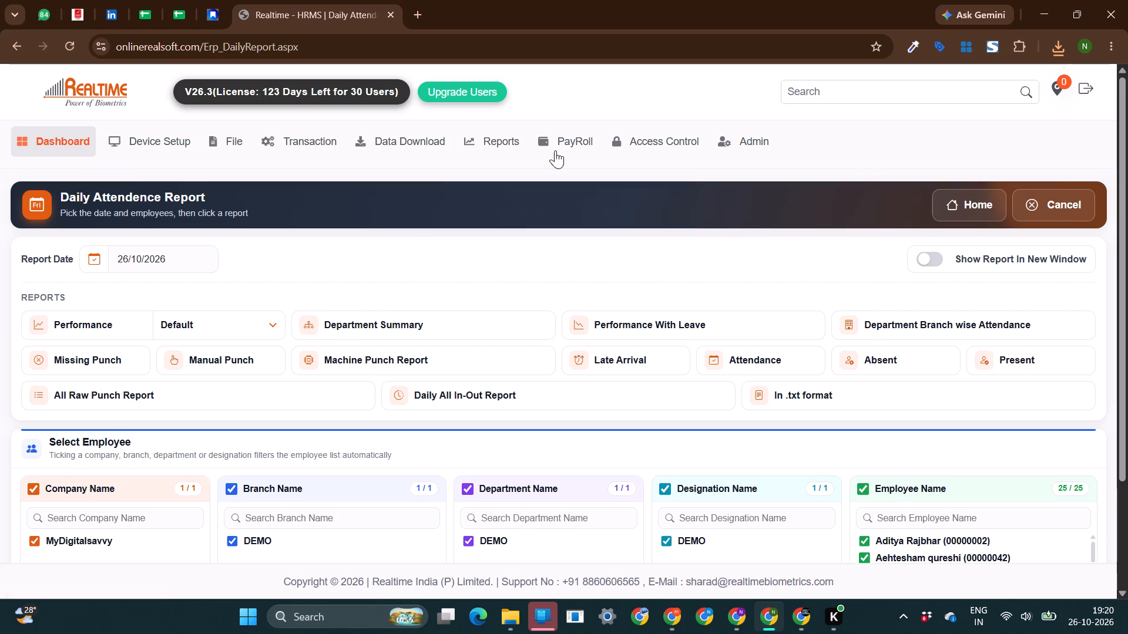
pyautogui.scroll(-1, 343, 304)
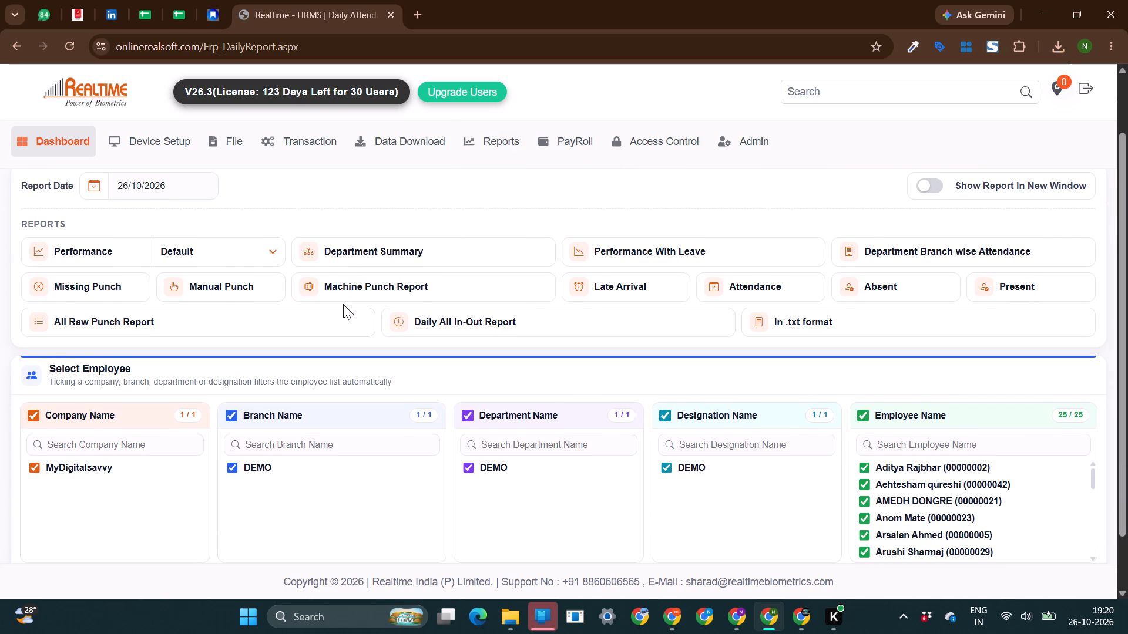
# In the Realtime HRMS, generate the daily Performance report for 26/10/2026 with the Default format and all employees.
pyautogui.scroll(-4, 343, 304)
pyautogui.scroll(3, 343, 304)
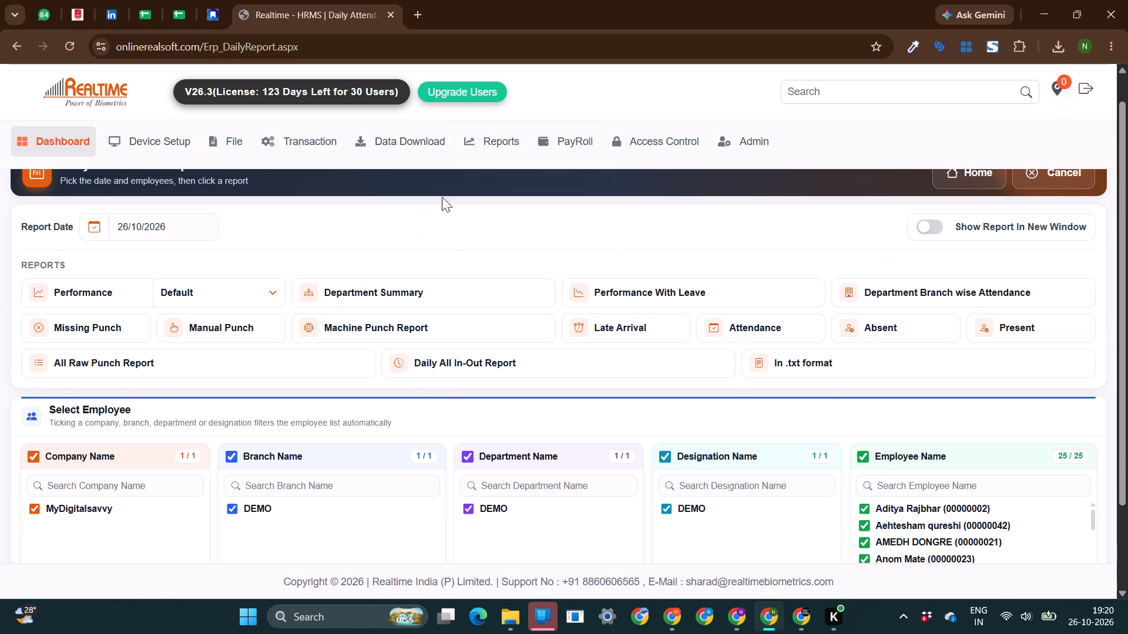
pyautogui.click(501, 194)
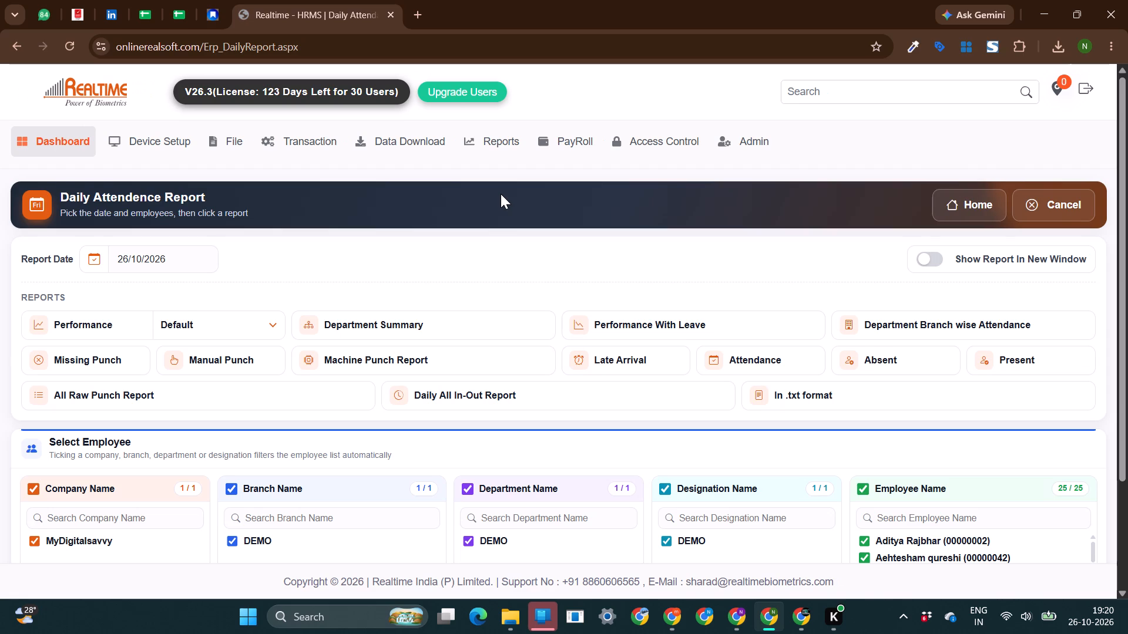
pyautogui.scroll(-1, 501, 194)
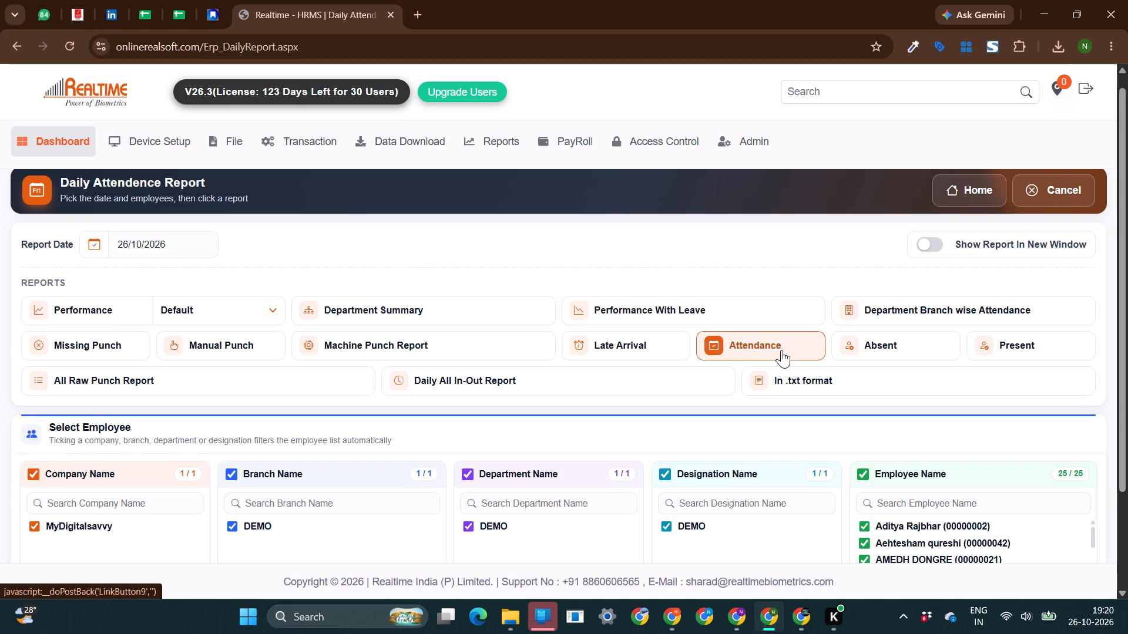
pyautogui.scroll(-1, 781, 350)
pyautogui.click(115, 299)
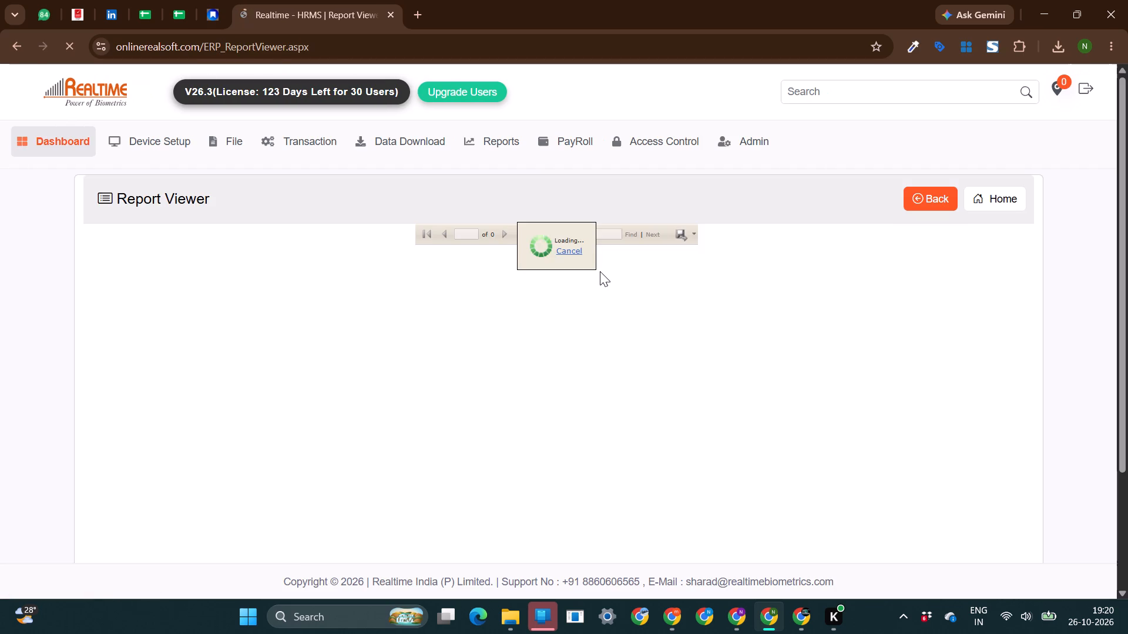
# Look through the Daily Performance Report's employee rows and export the report as a PDF.
pyautogui.scroll(-1, 361, 299)
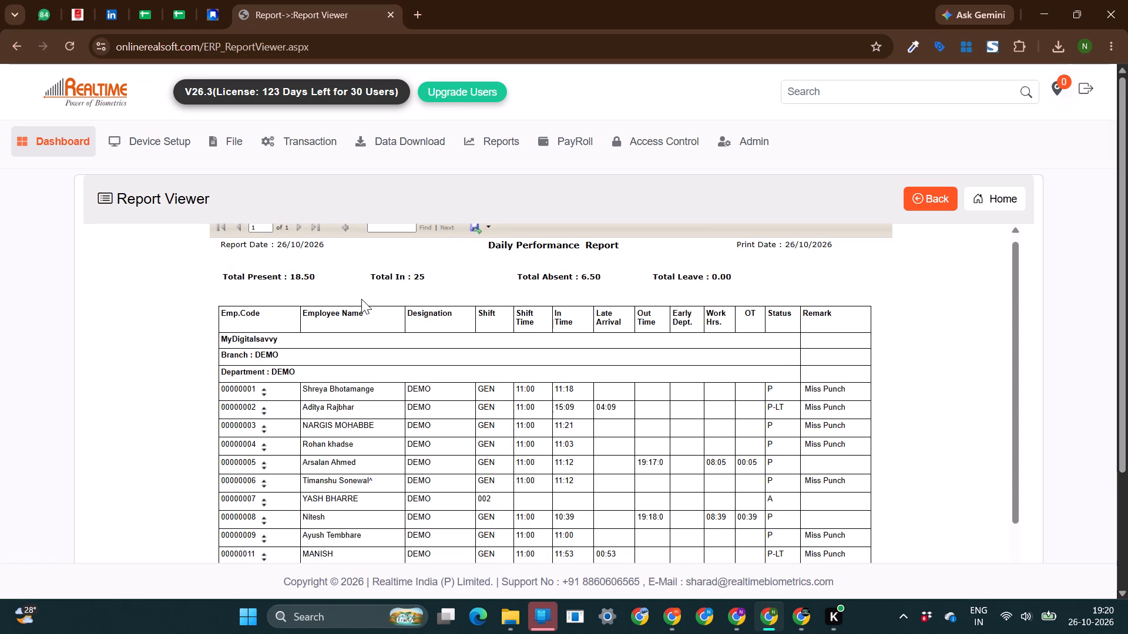
pyautogui.scroll(-2, 361, 299)
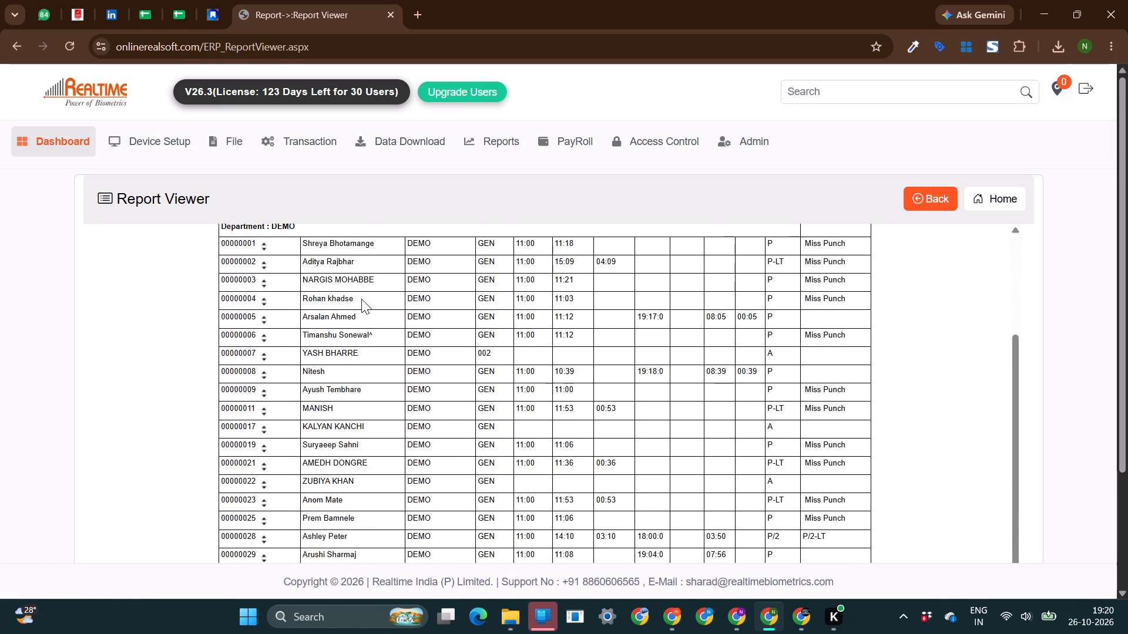
pyautogui.scroll(-6, 361, 299)
pyautogui.scroll(2, 361, 299)
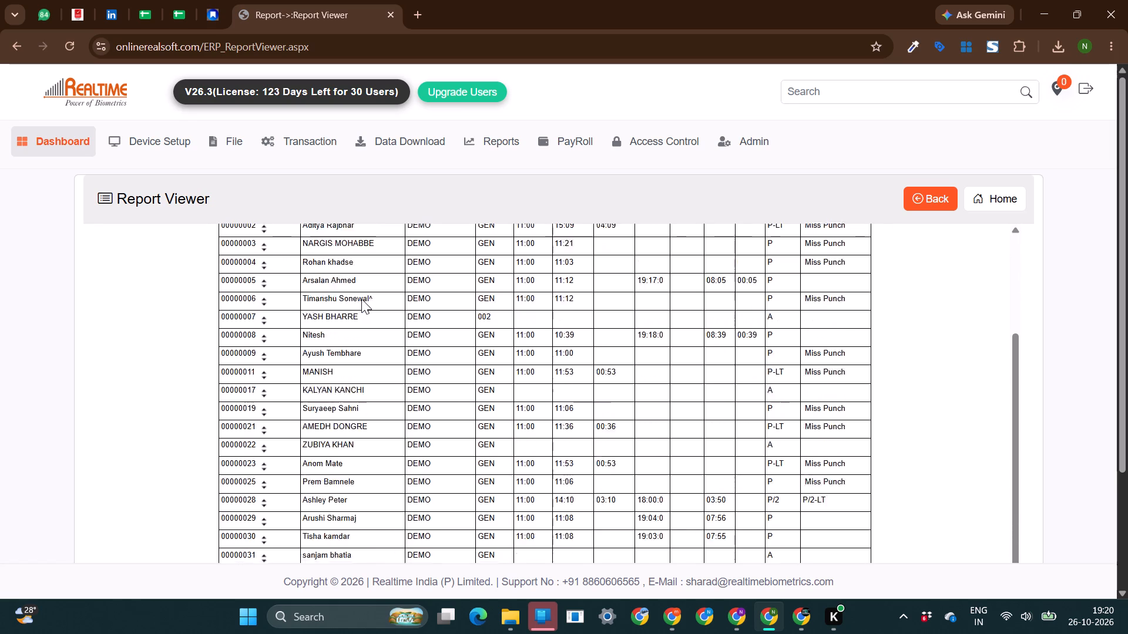
pyautogui.scroll(1, 361, 299)
pyautogui.click(477, 228)
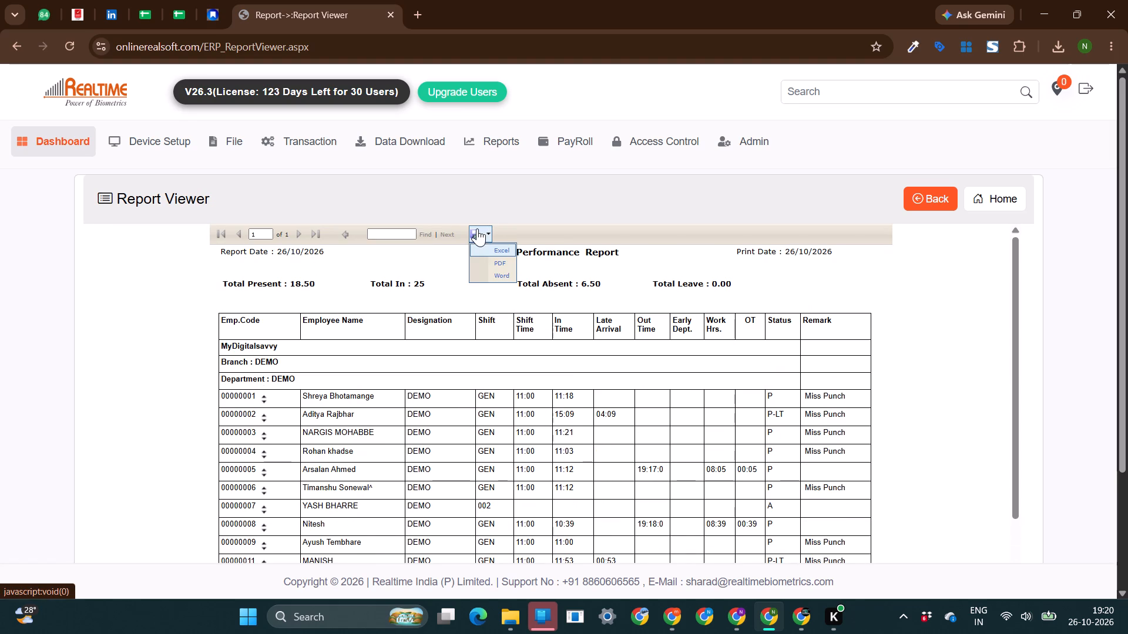
pyautogui.click(494, 259)
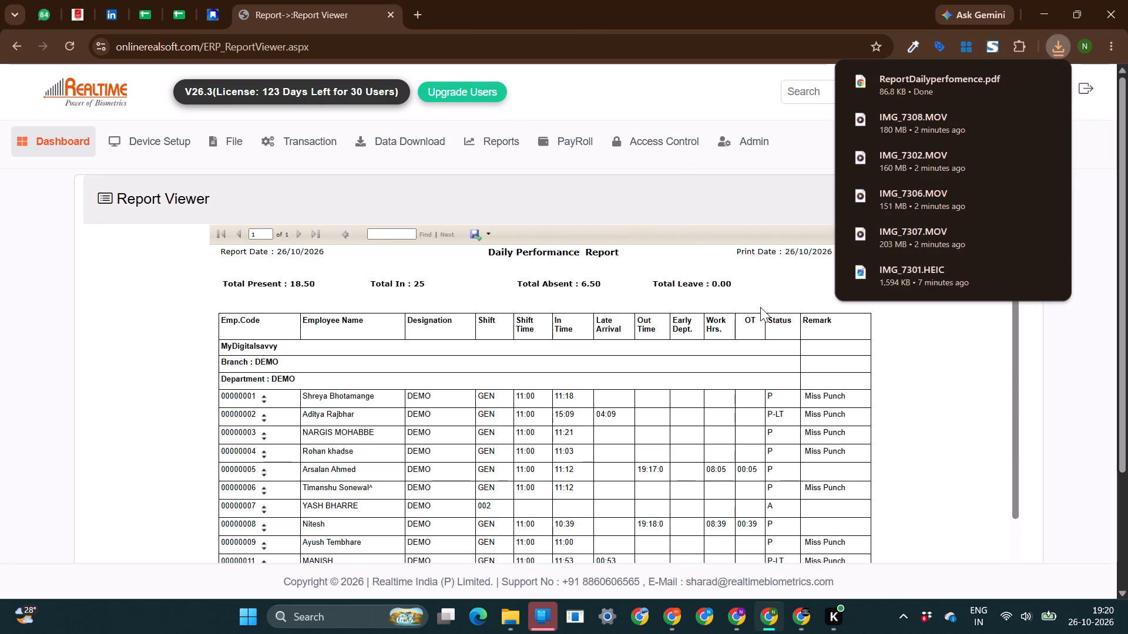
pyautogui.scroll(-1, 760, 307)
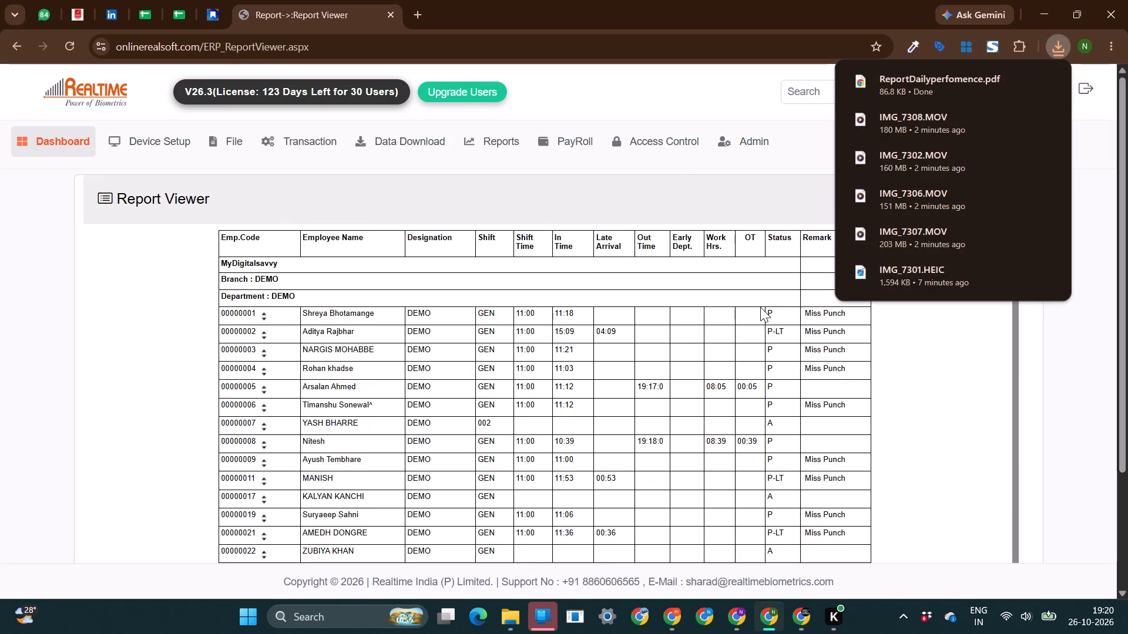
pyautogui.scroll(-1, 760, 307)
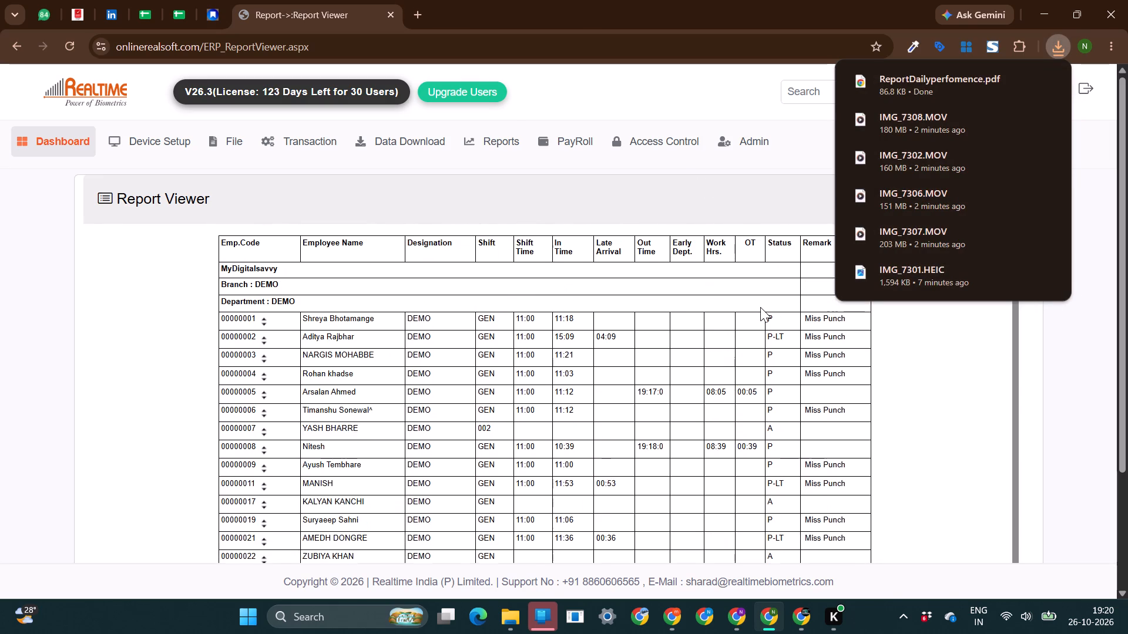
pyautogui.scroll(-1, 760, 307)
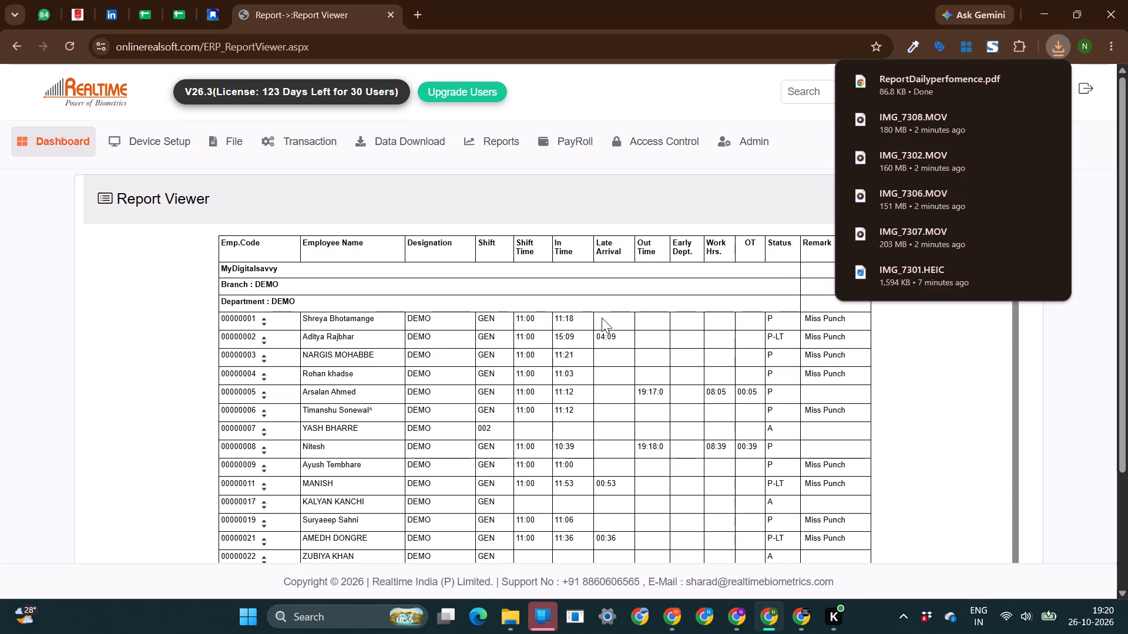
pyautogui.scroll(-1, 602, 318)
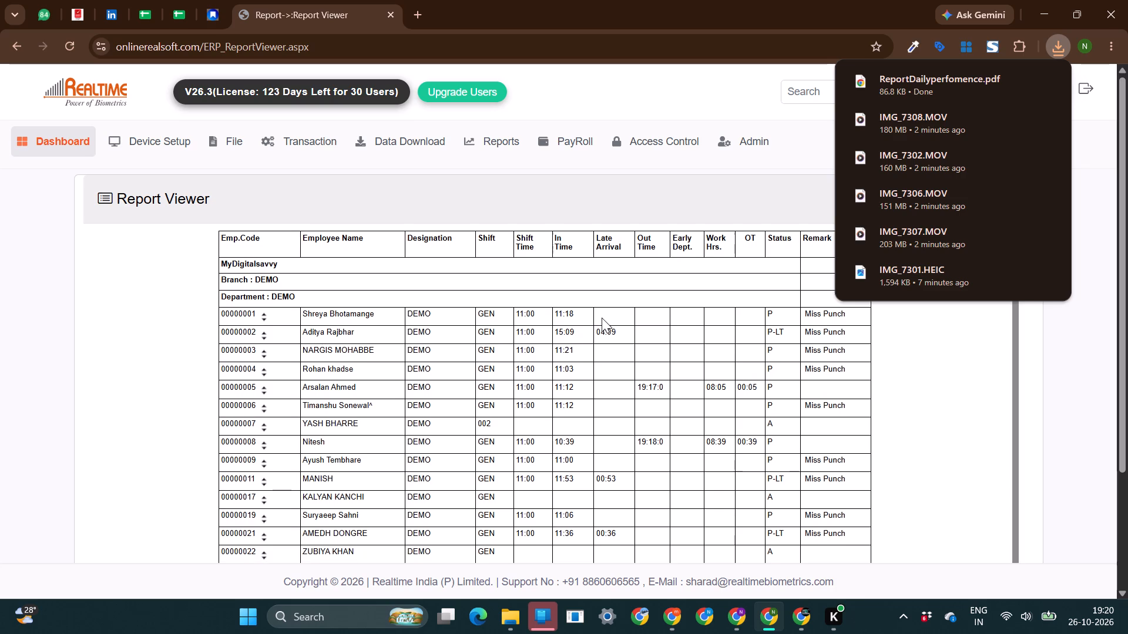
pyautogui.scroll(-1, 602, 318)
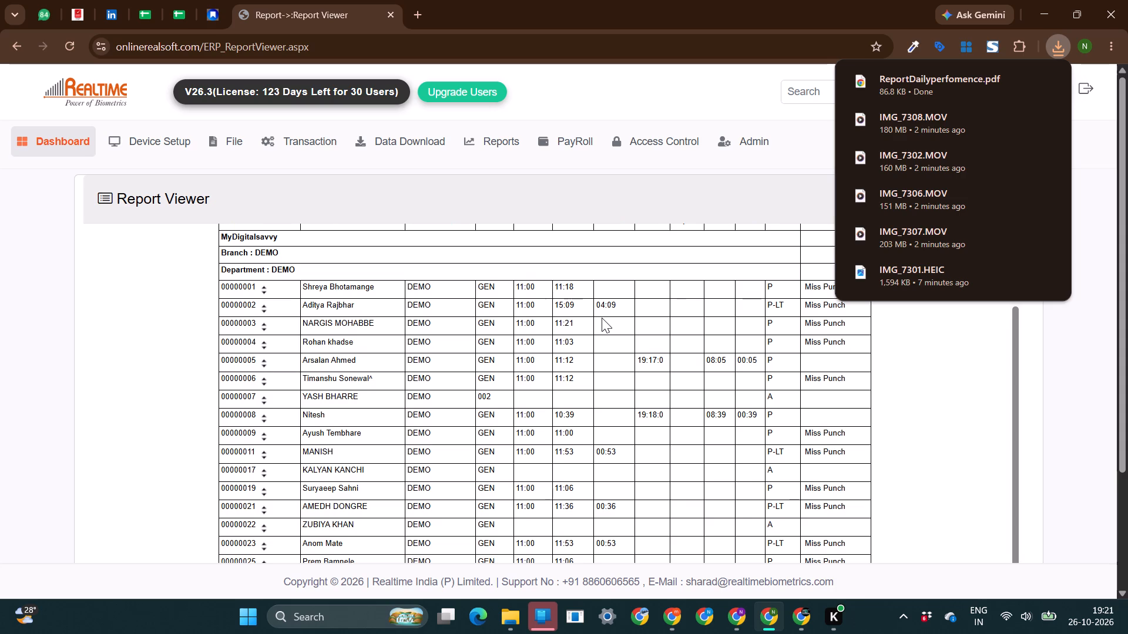
# Examine the employee attendance rows in the Daily Performance Report through to the last entry.
pyautogui.scroll(-3, 602, 318)
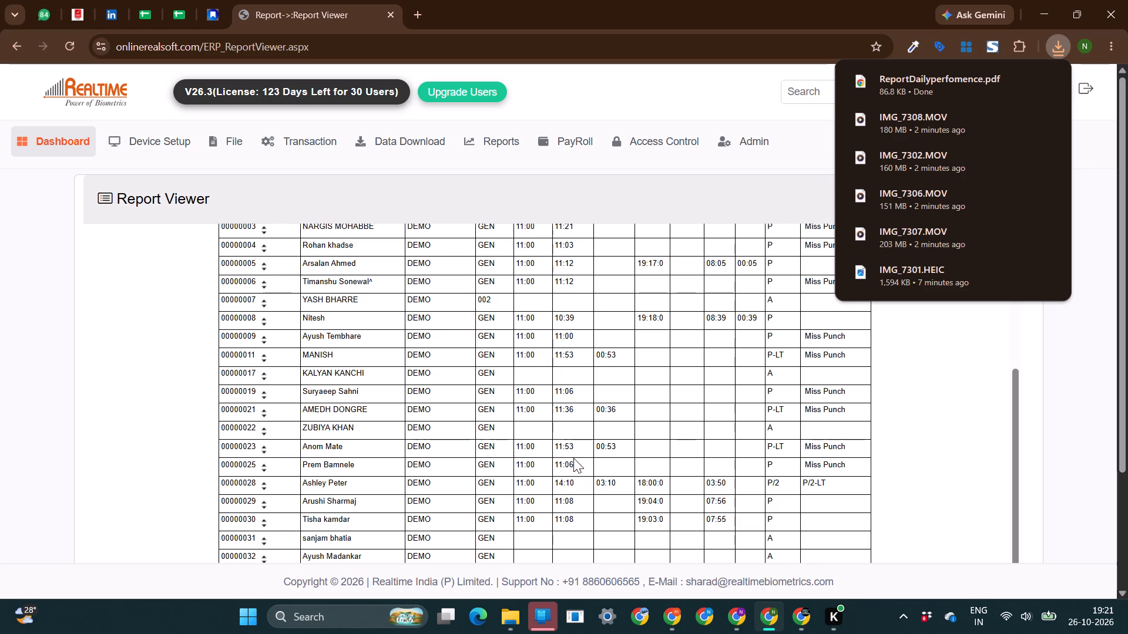
pyautogui.scroll(-2, 573, 458)
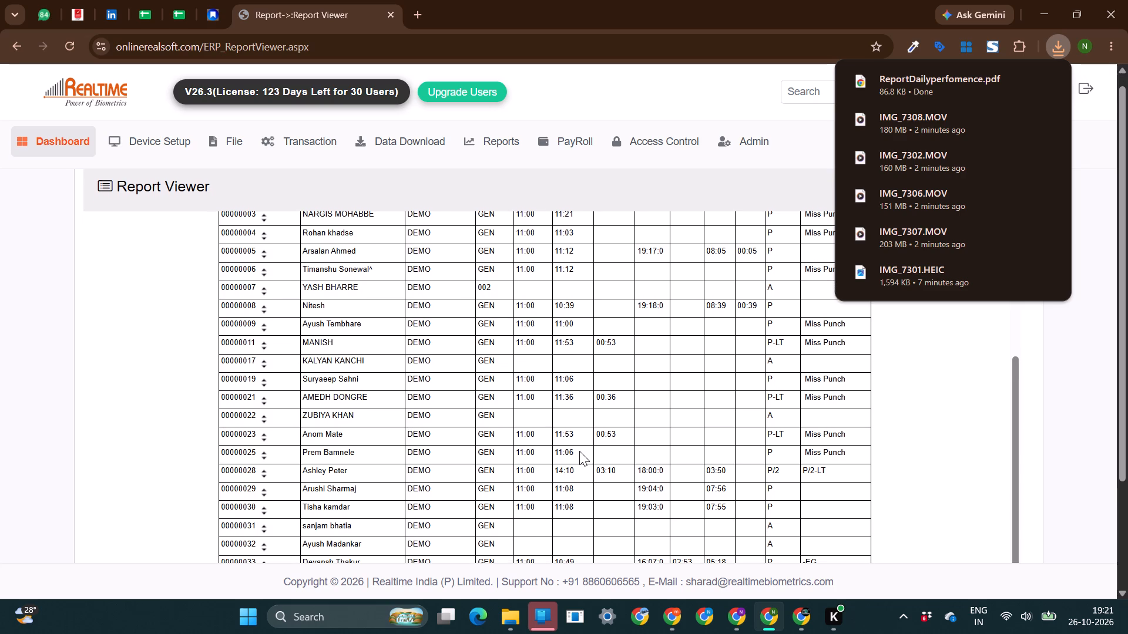
pyautogui.scroll(-1, 579, 451)
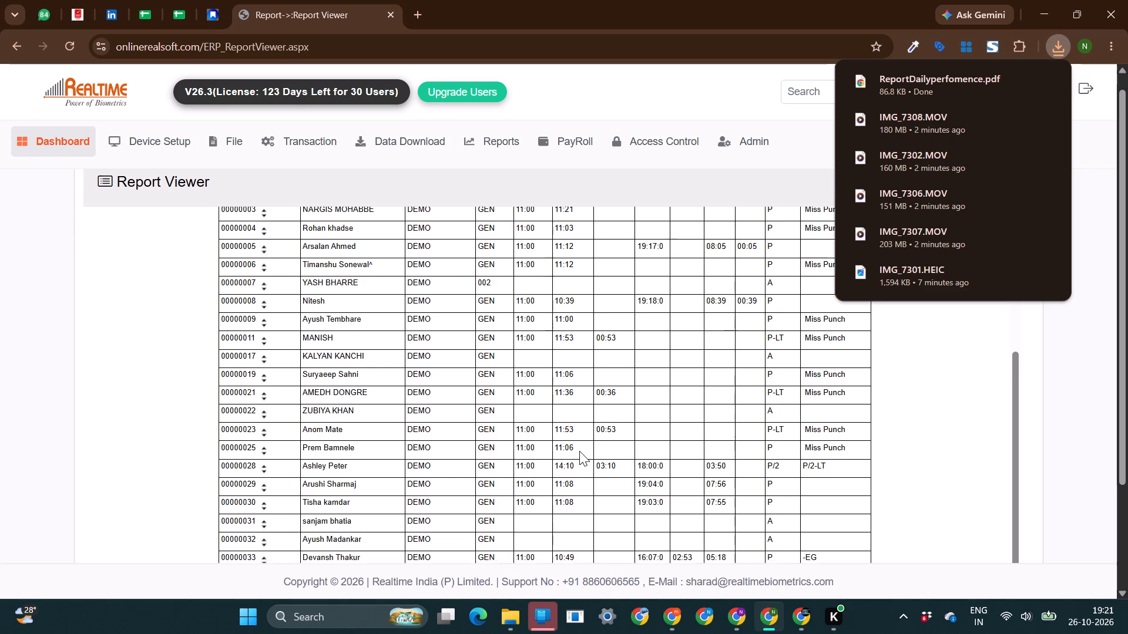
pyautogui.scroll(-3, 579, 451)
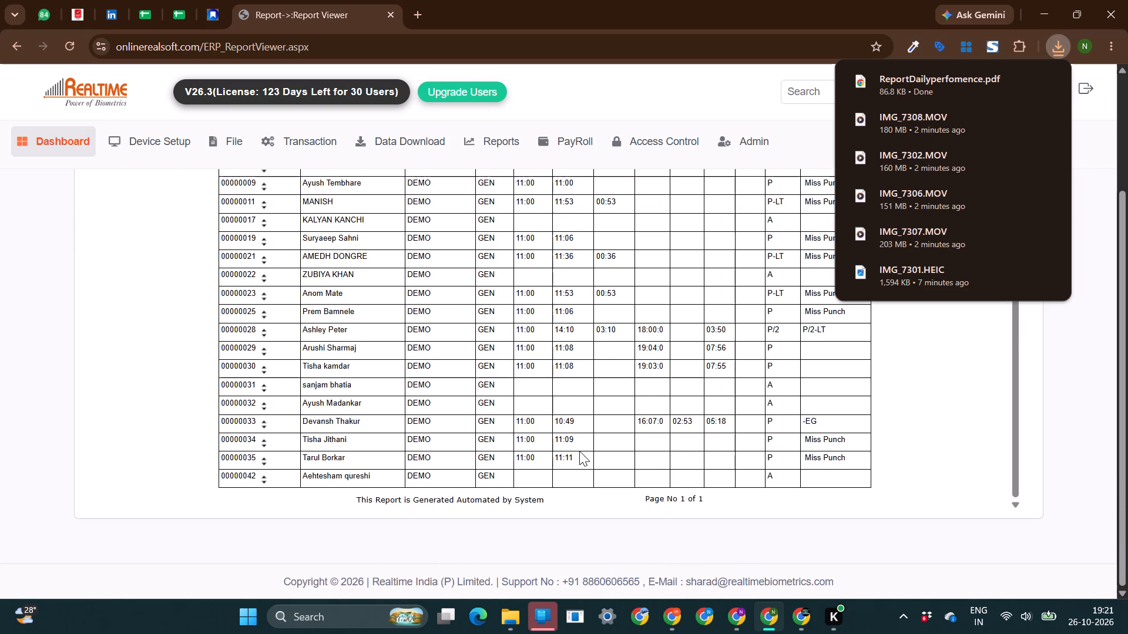
pyautogui.scroll(4, 538, 458)
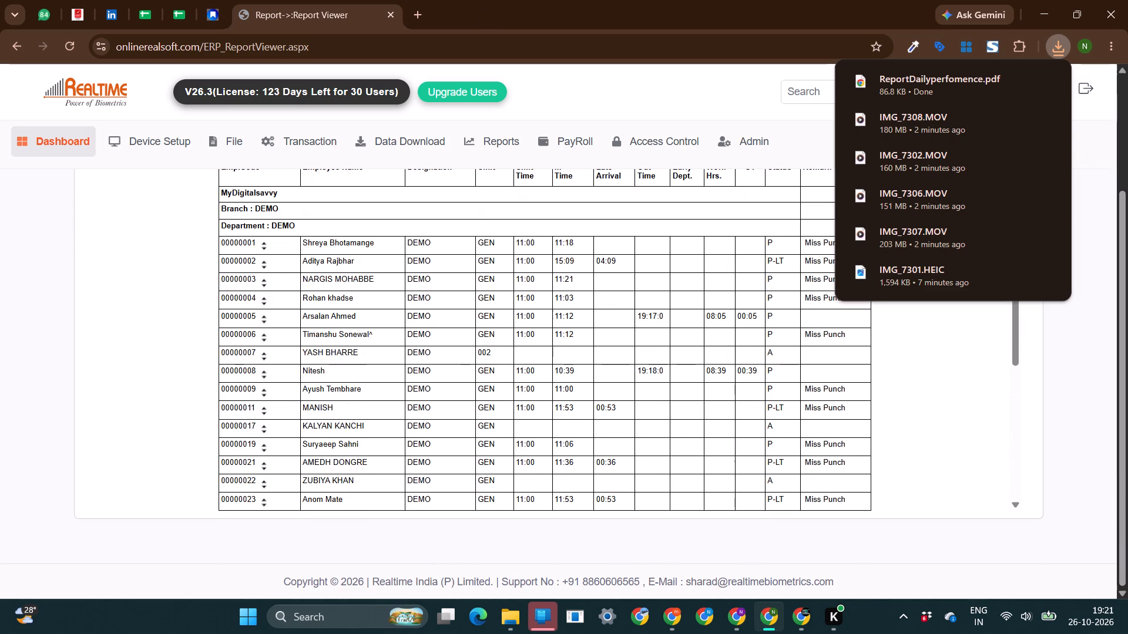
# Close the attendance Report Viewer page.
pyautogui.click(390, 6)
pyautogui.click(390, 13)
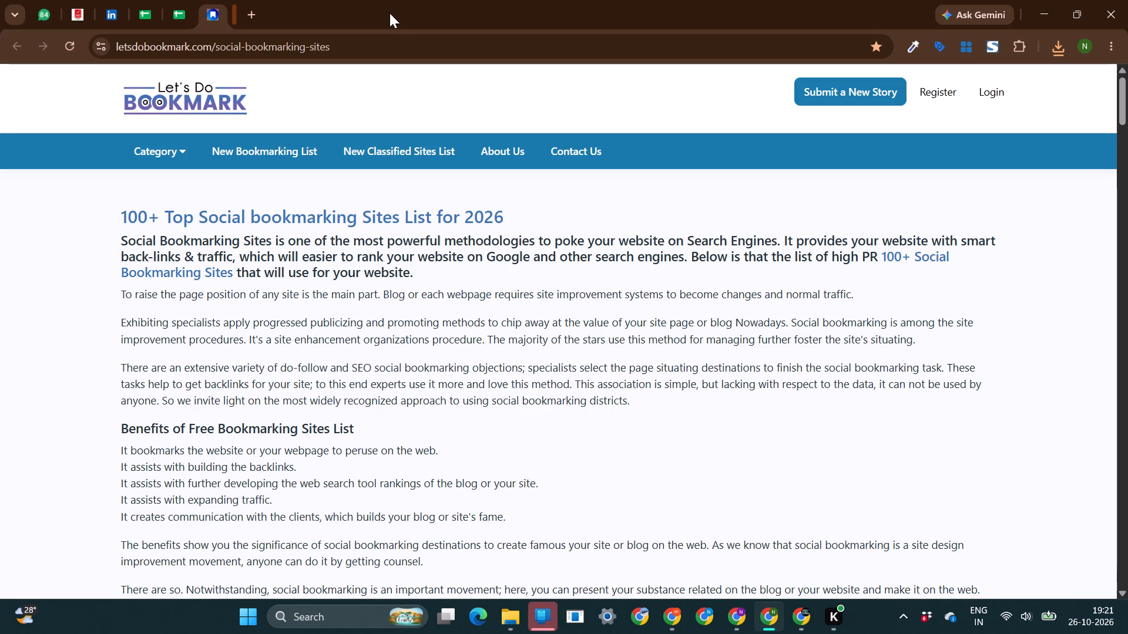
# Switch to the Ads Manager window and try to paste the WhatsApp ad's welcome message text and save the conversation setup.
pyautogui.click(797, 618)
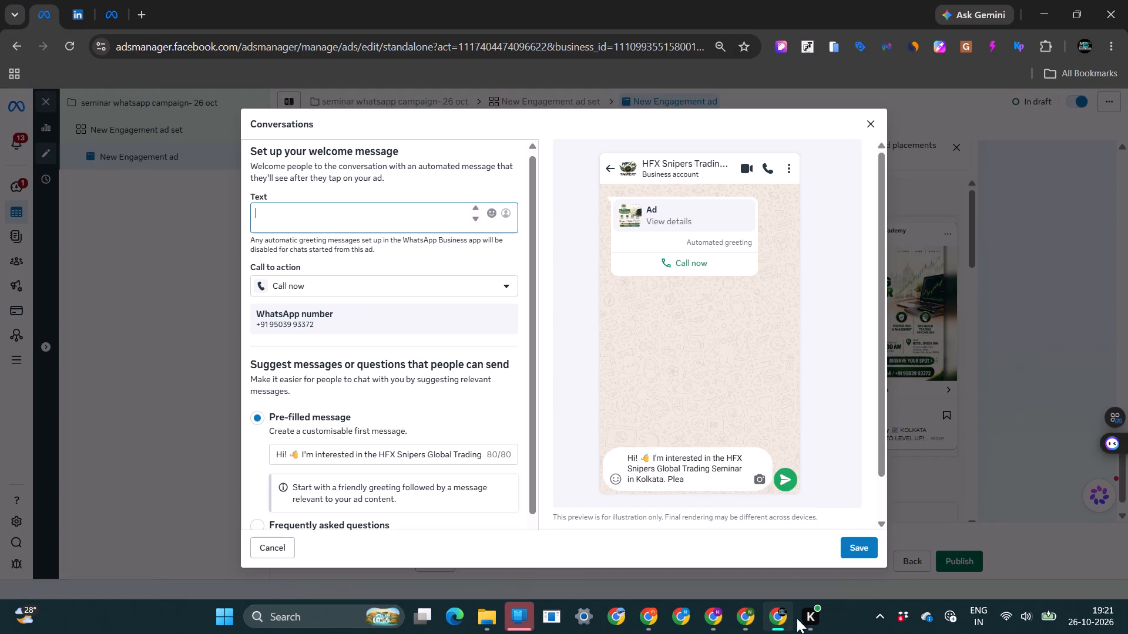
pyautogui.click(402, 222)
pyautogui.hotkey('ctrl', 'v')
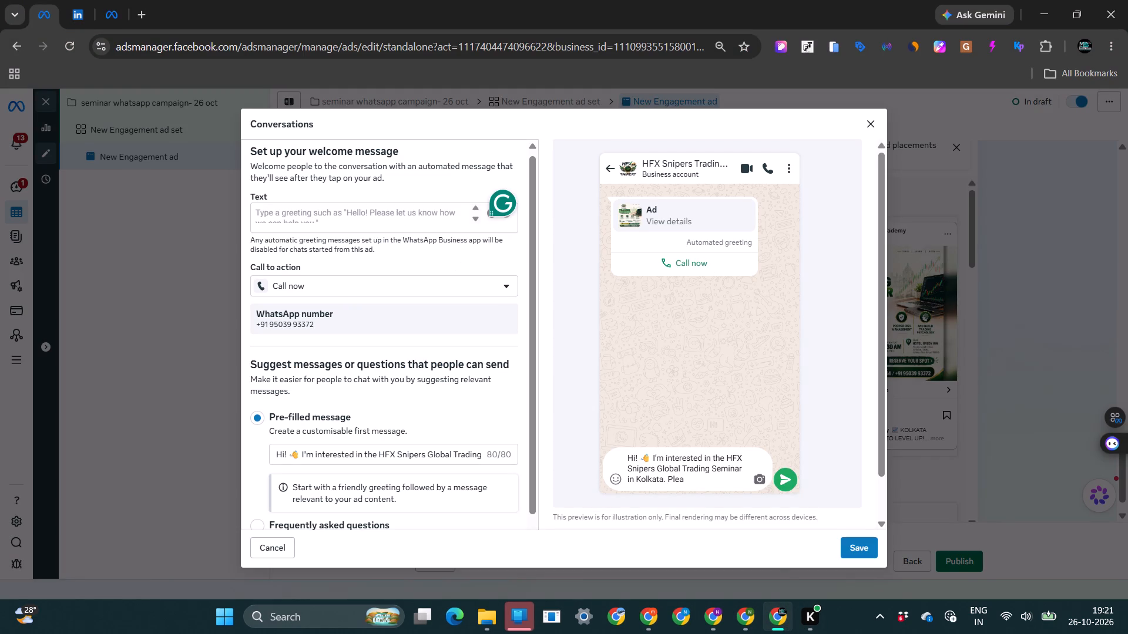
pyautogui.click(438, 222)
pyautogui.scroll(-3, 392, 433)
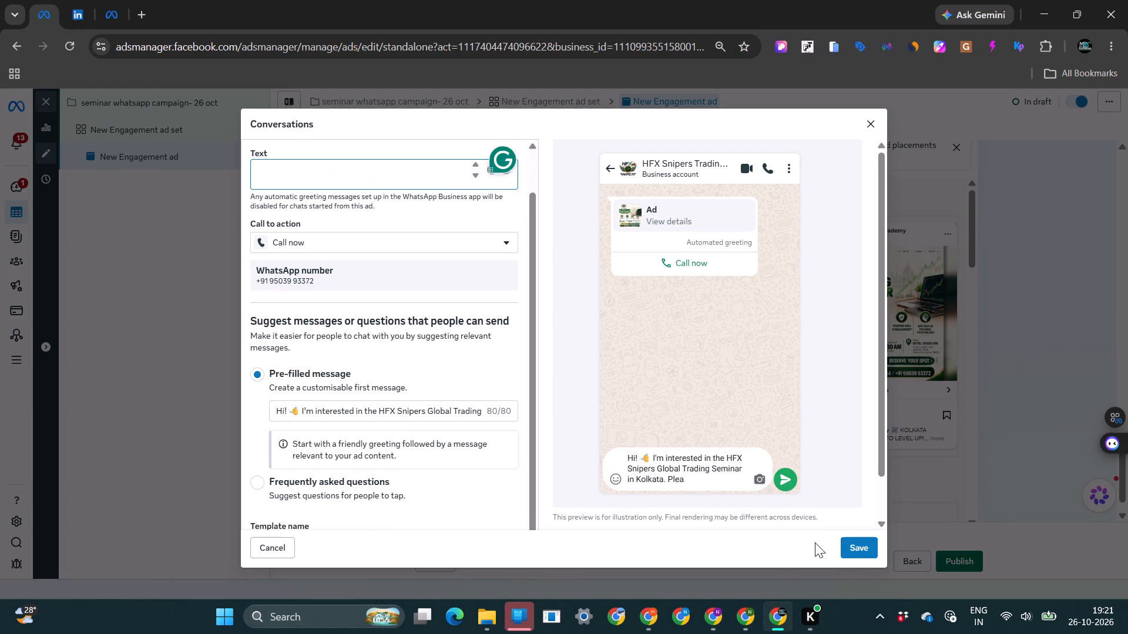
pyautogui.click(853, 541)
pyautogui.click(348, 169)
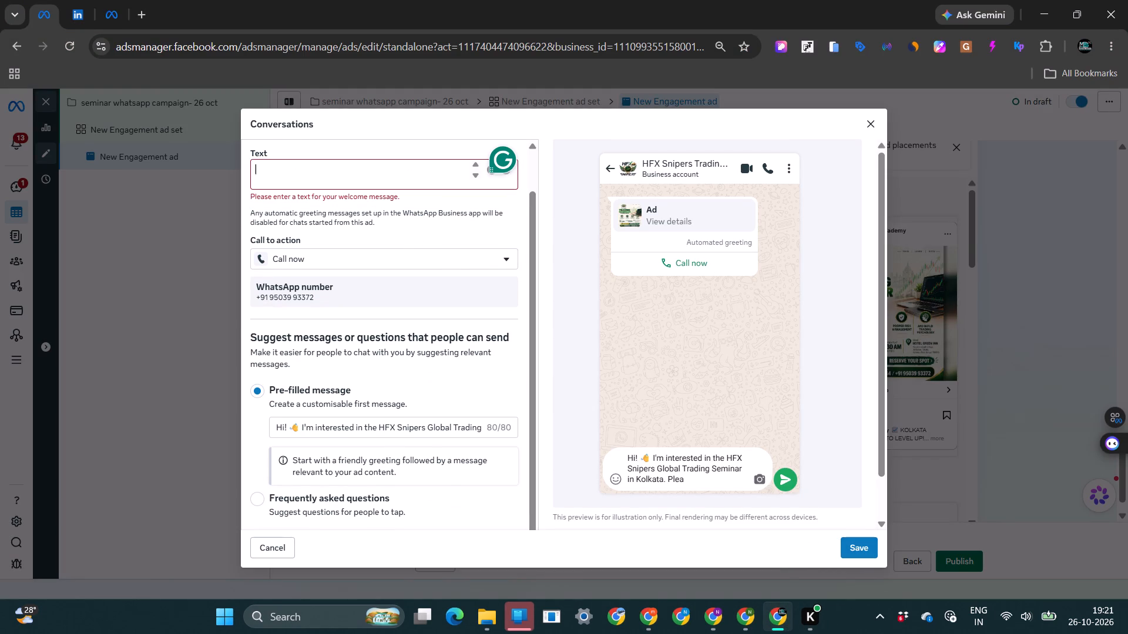
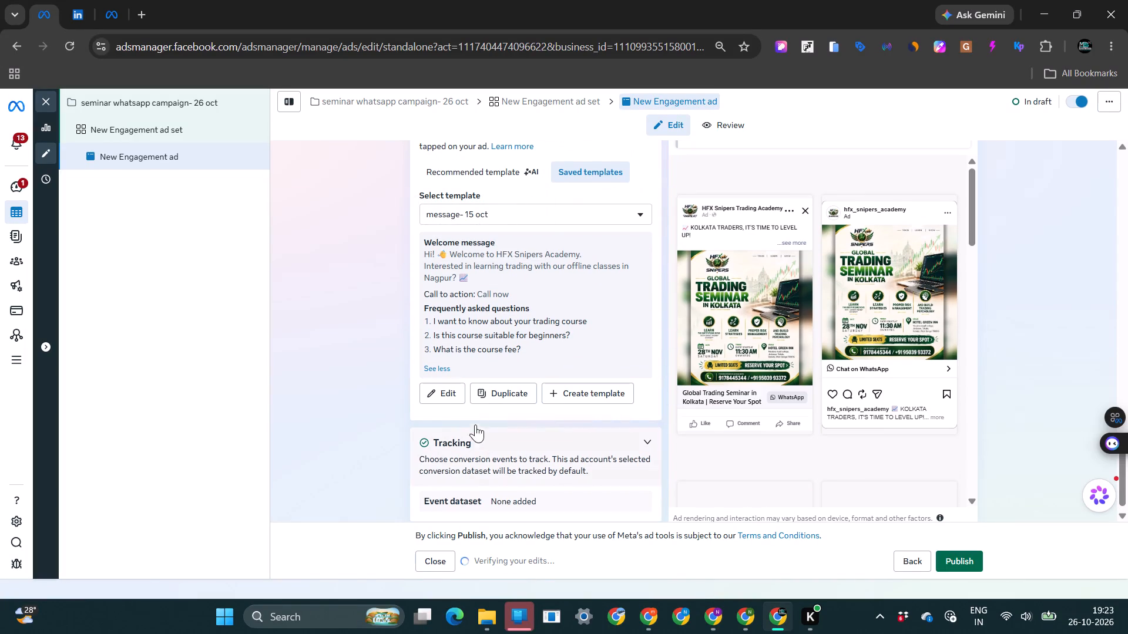
# Edit the message- 15 oct template and shorten its welcome text to "Hi! 👋 Welcome to HFX Snipers Academy.".
pyautogui.click(452, 395)
pyautogui.click(363, 220)
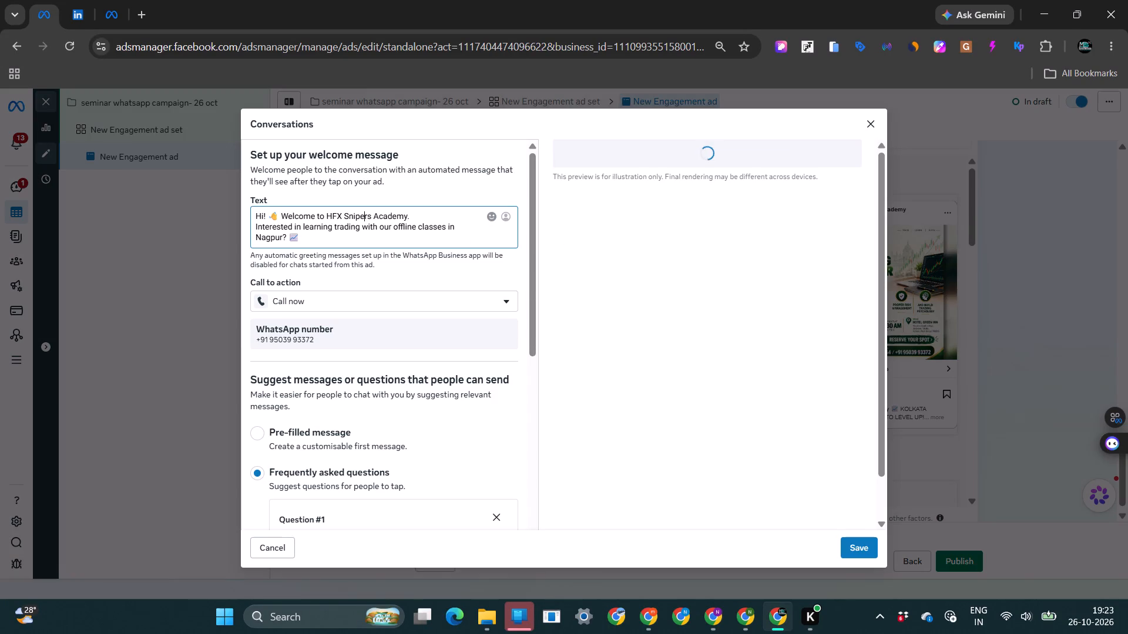
pyautogui.hotkey('ctrl', 'a')
pyautogui.hotkey('ctrl', 'v')
pyautogui.click(363, 220)
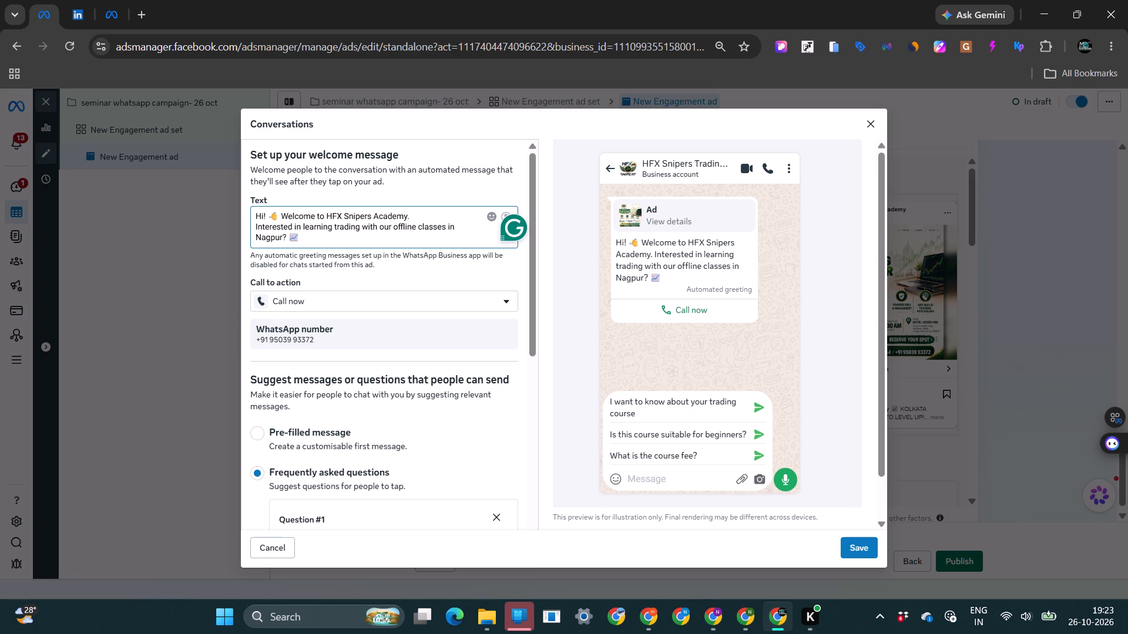
pyautogui.click(387, 227)
pyautogui.moveTo(315, 241); pyautogui.dragTo(253, 227)
pyautogui.press('BackSpace')
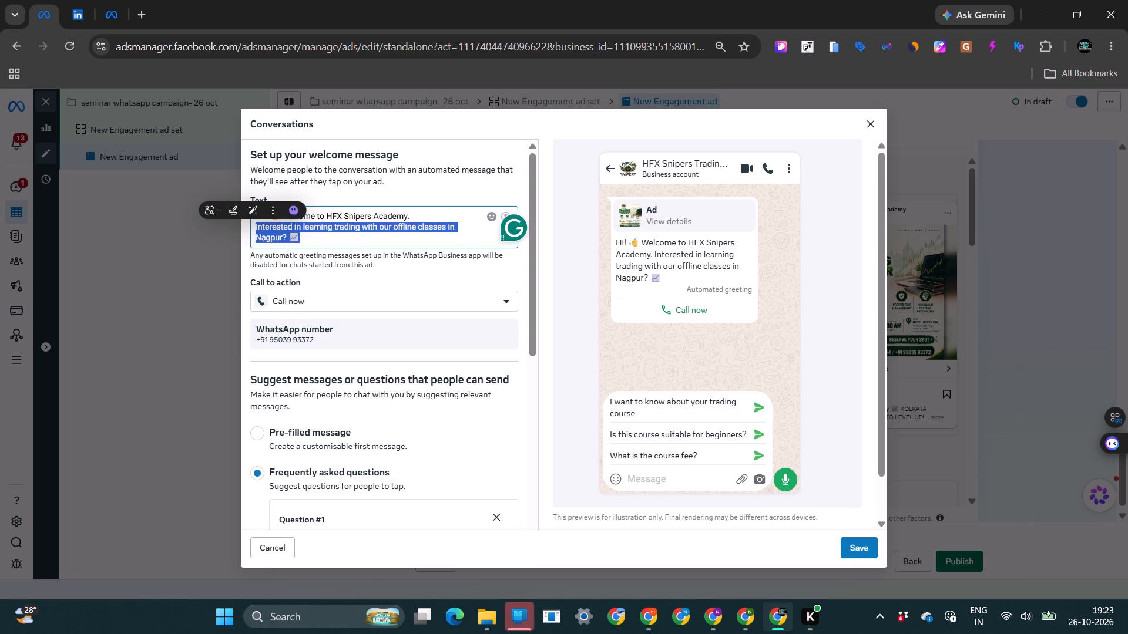
pyautogui.press('BackSpace')
# Switch to a pre-filled message using the copied "Hi! 👋 I'm interested in the HFX Snipers Global Trading Seminar in Kolkata" text and save the template.
pyautogui.scroll(-2, 304, 280)
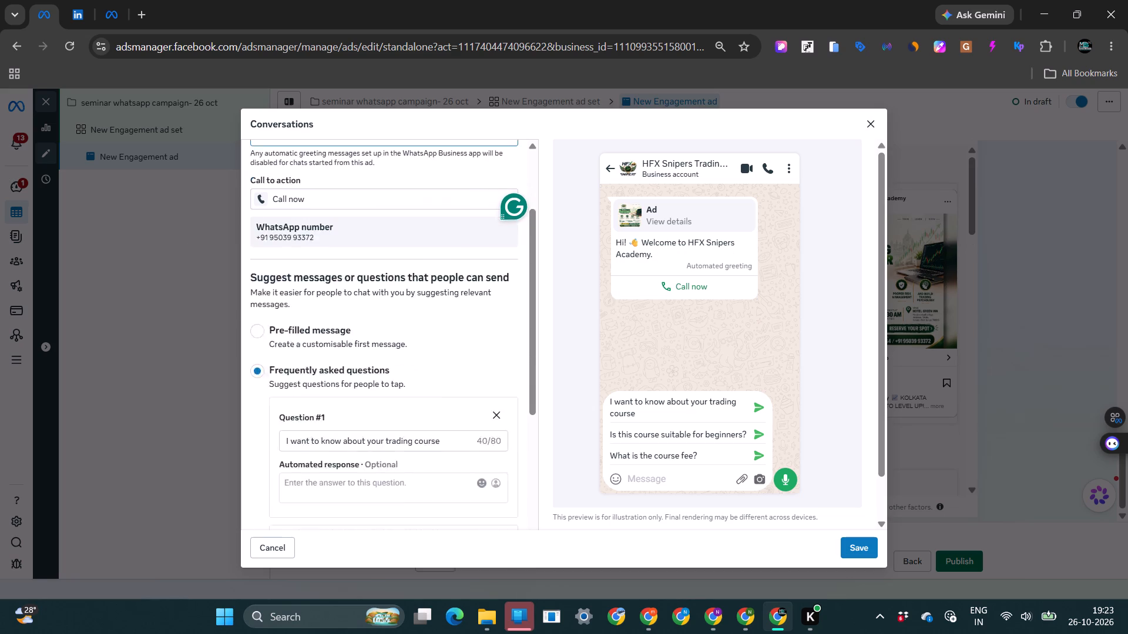
pyautogui.click(260, 287)
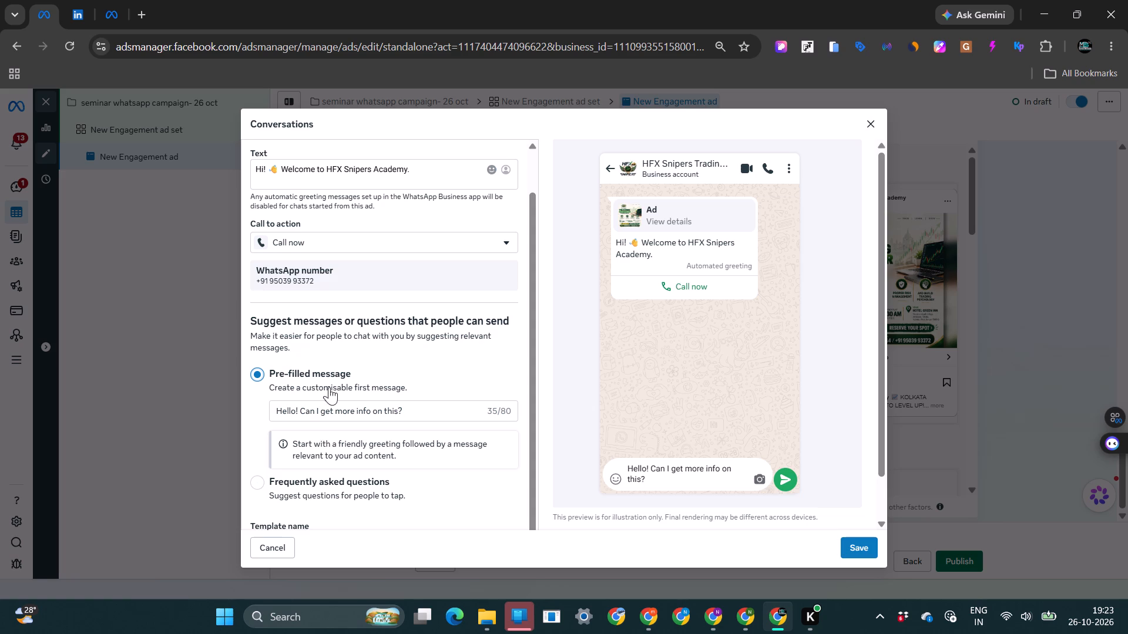
pyautogui.click(318, 422)
pyautogui.click(310, 417)
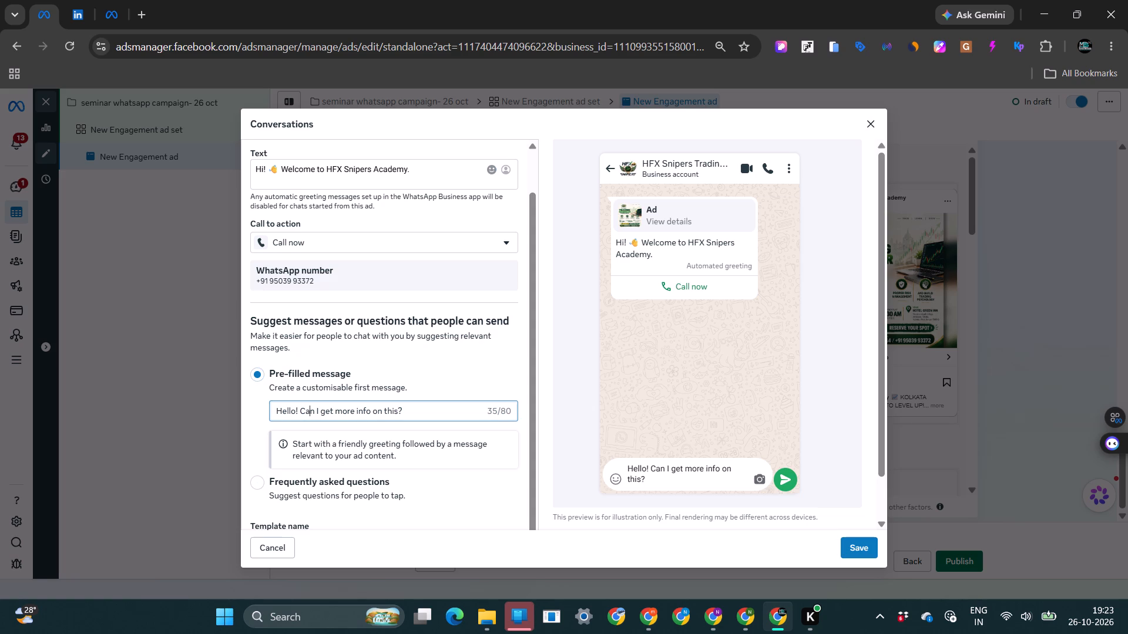
pyautogui.hotkey('ctrl', 'a')
pyautogui.press('BackSpace')
pyautogui.press('super+v')
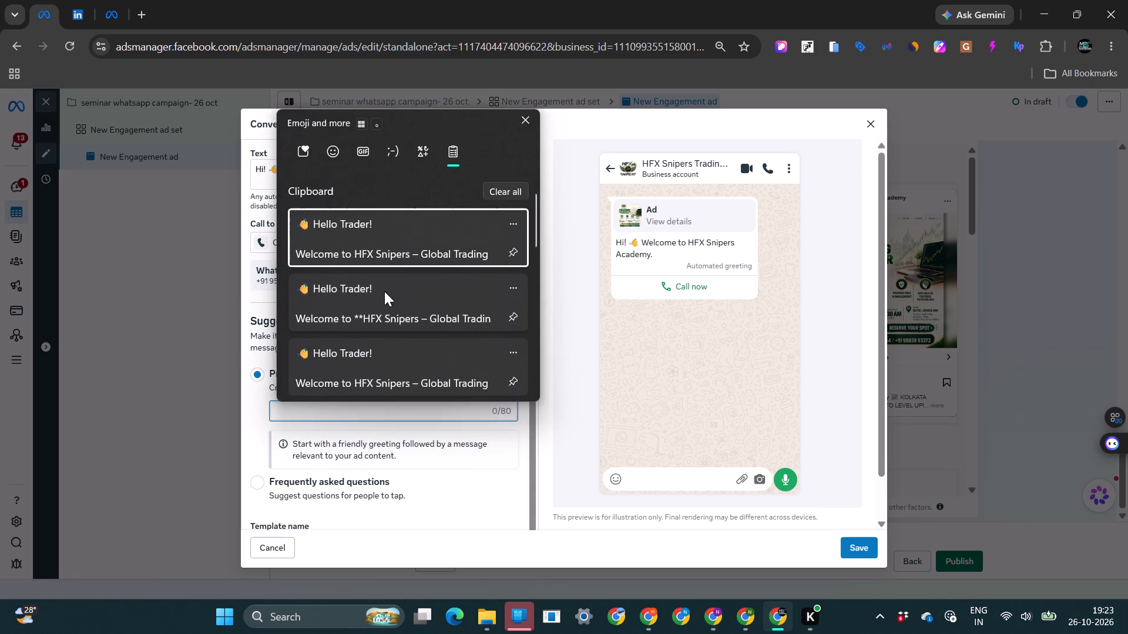
pyautogui.scroll(-3, 384, 291)
pyautogui.click(317, 338)
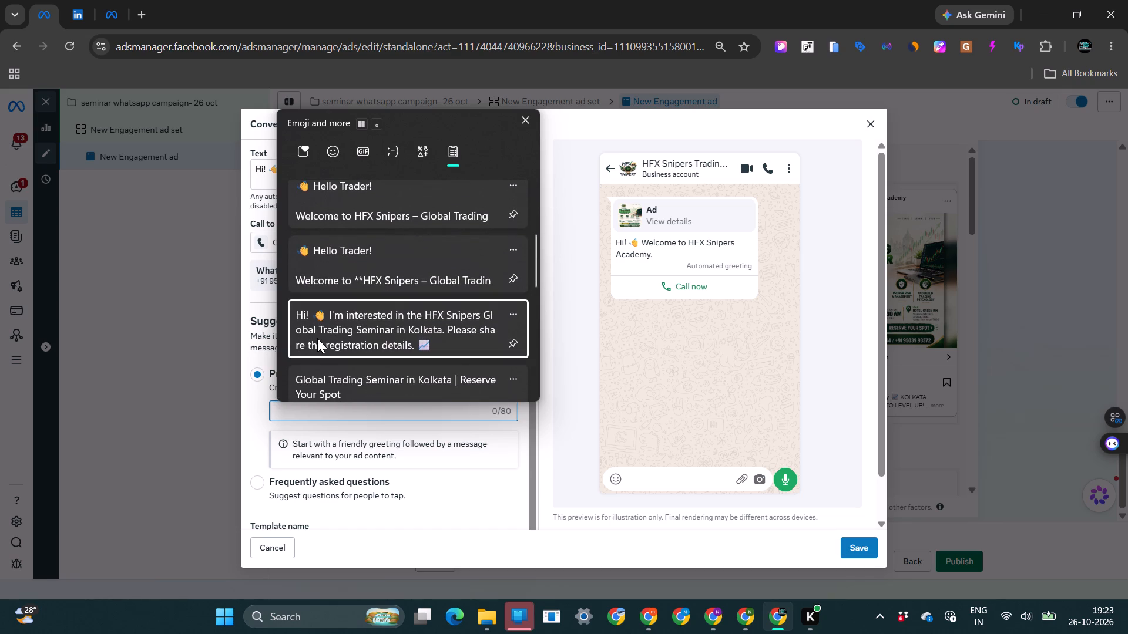
pyautogui.hotkey('ctrl', 'v')
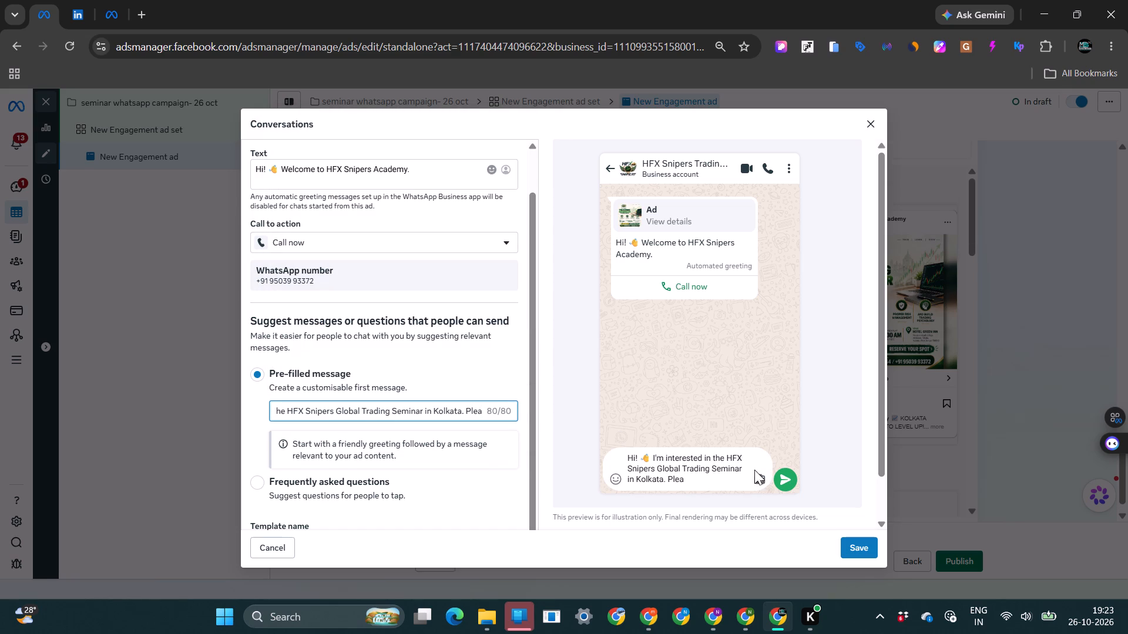
pyautogui.scroll(-2, 397, 411)
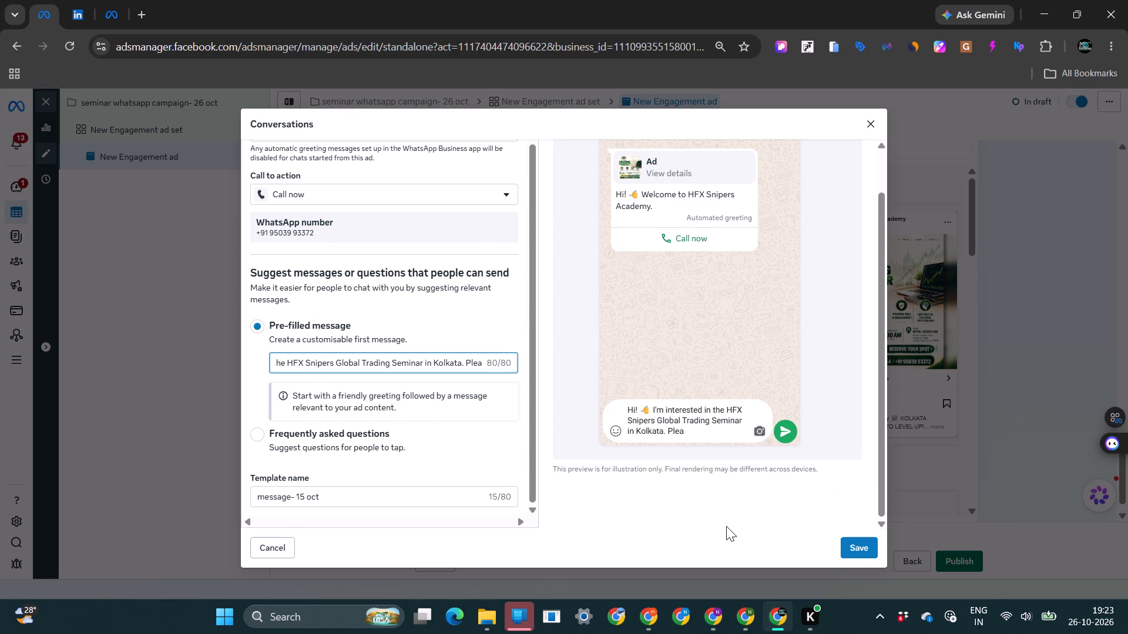
pyautogui.click(861, 552)
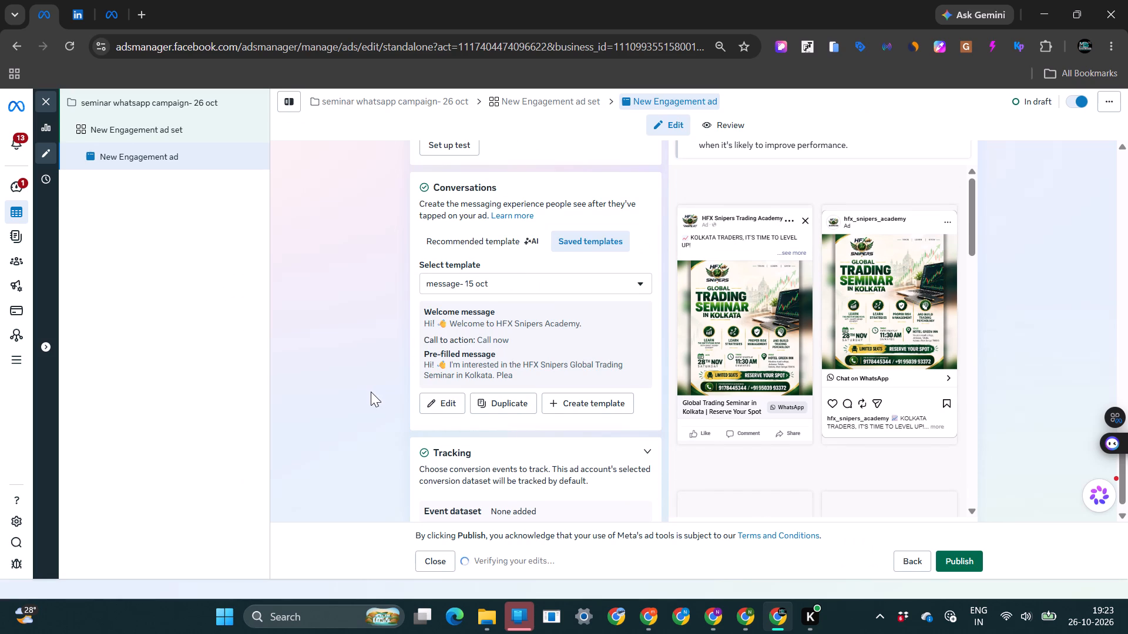
# Publish the New Engagement ad with its seminar whatsapp campaign- 26 oct and ad set.
pyautogui.scroll(-2, 371, 392)
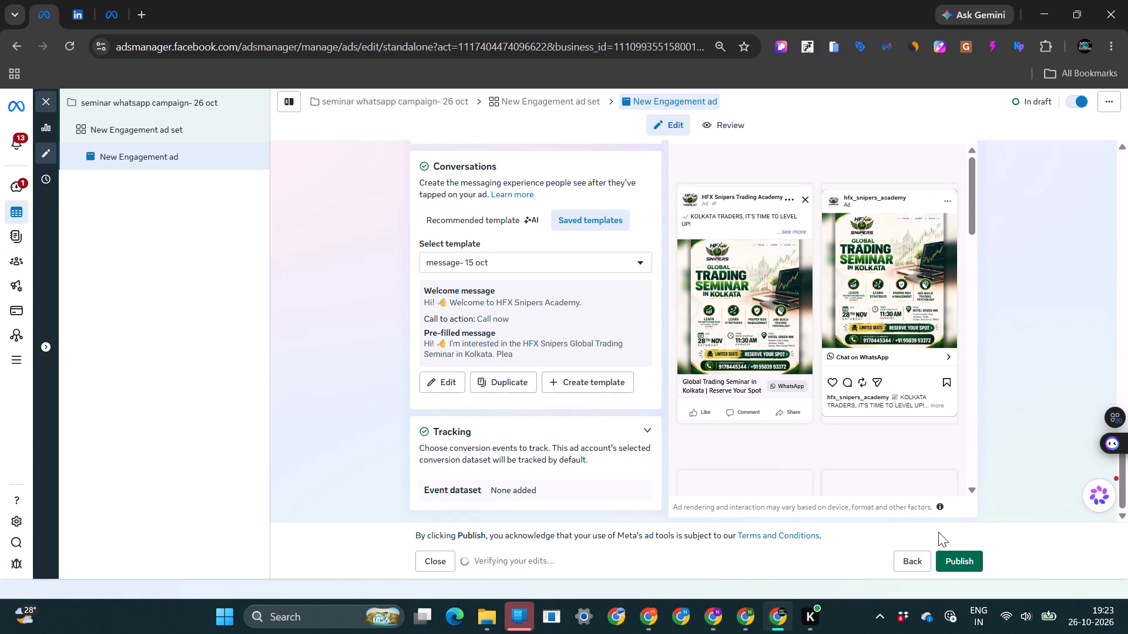
pyautogui.click(952, 565)
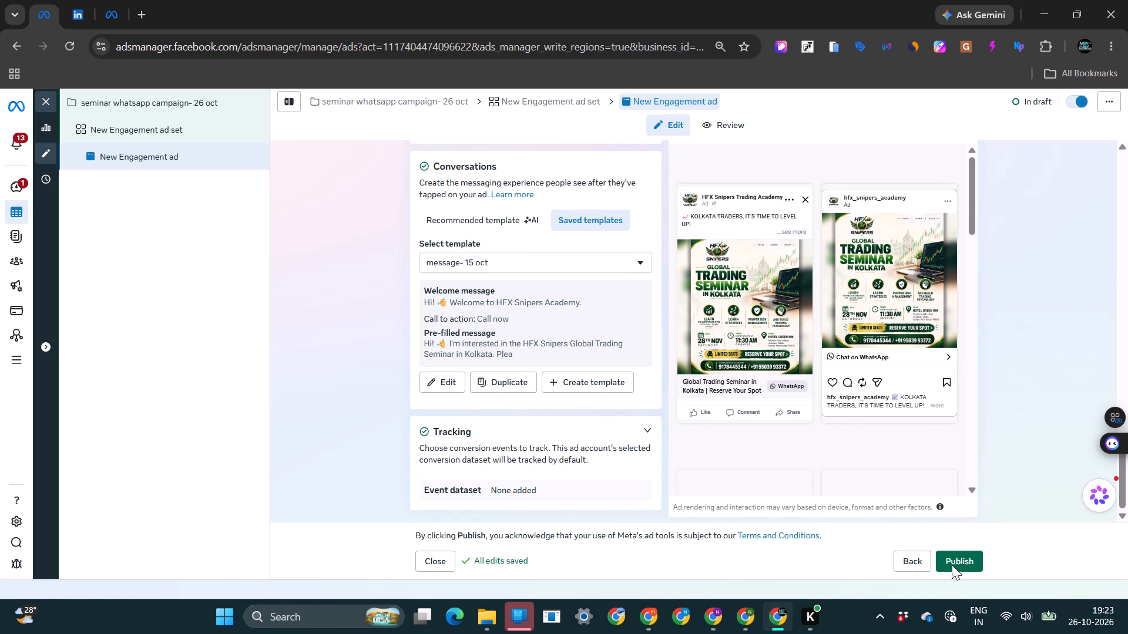
pyautogui.click(99, 205)
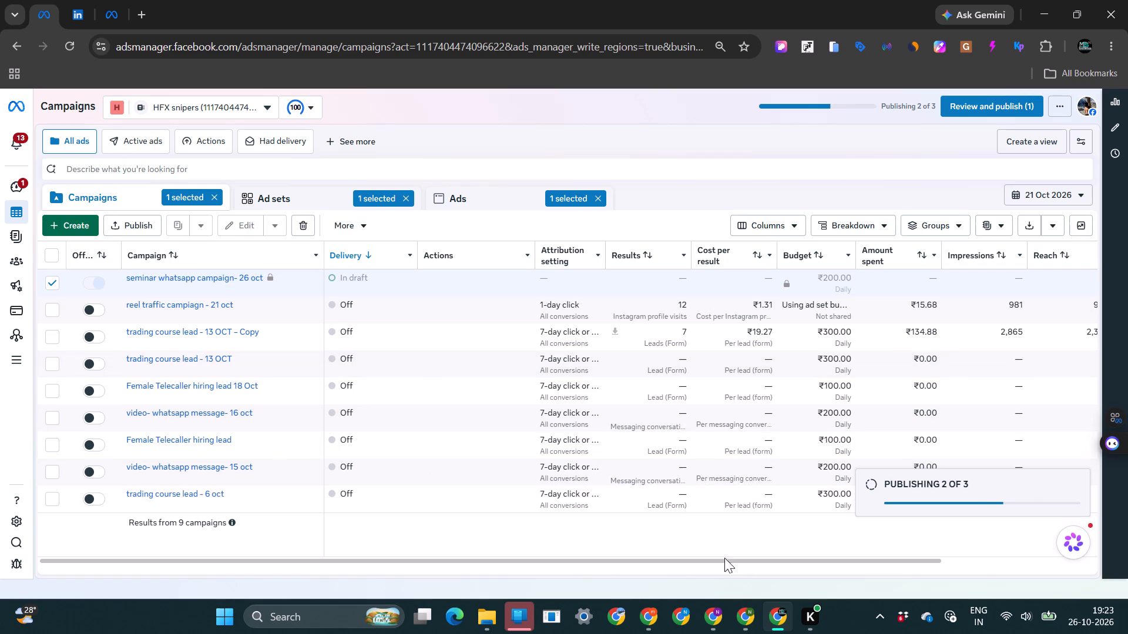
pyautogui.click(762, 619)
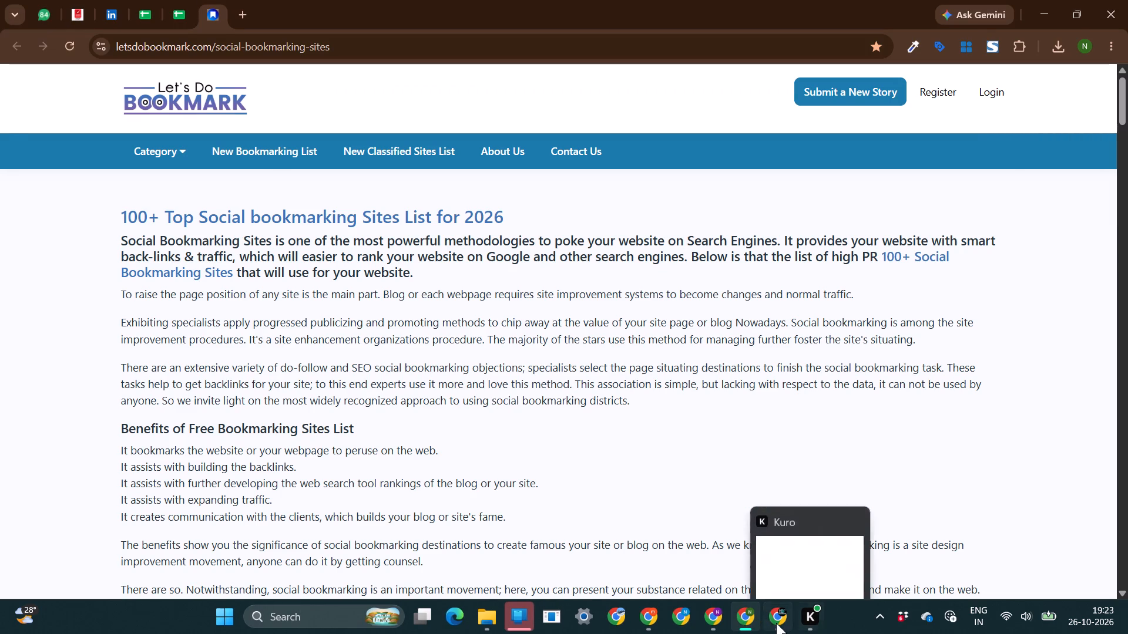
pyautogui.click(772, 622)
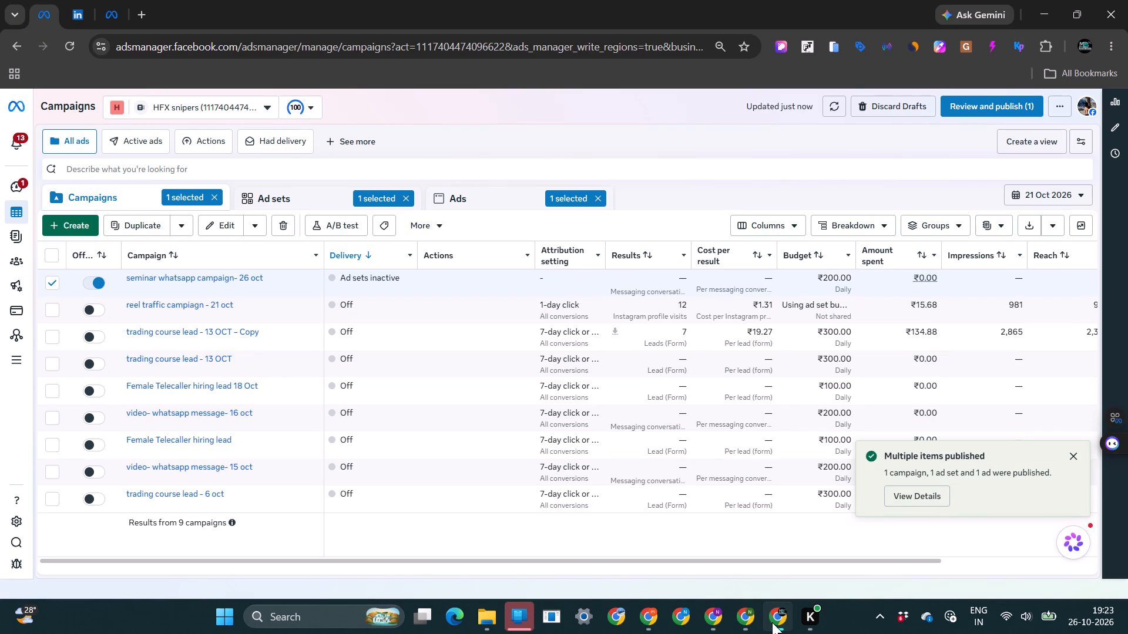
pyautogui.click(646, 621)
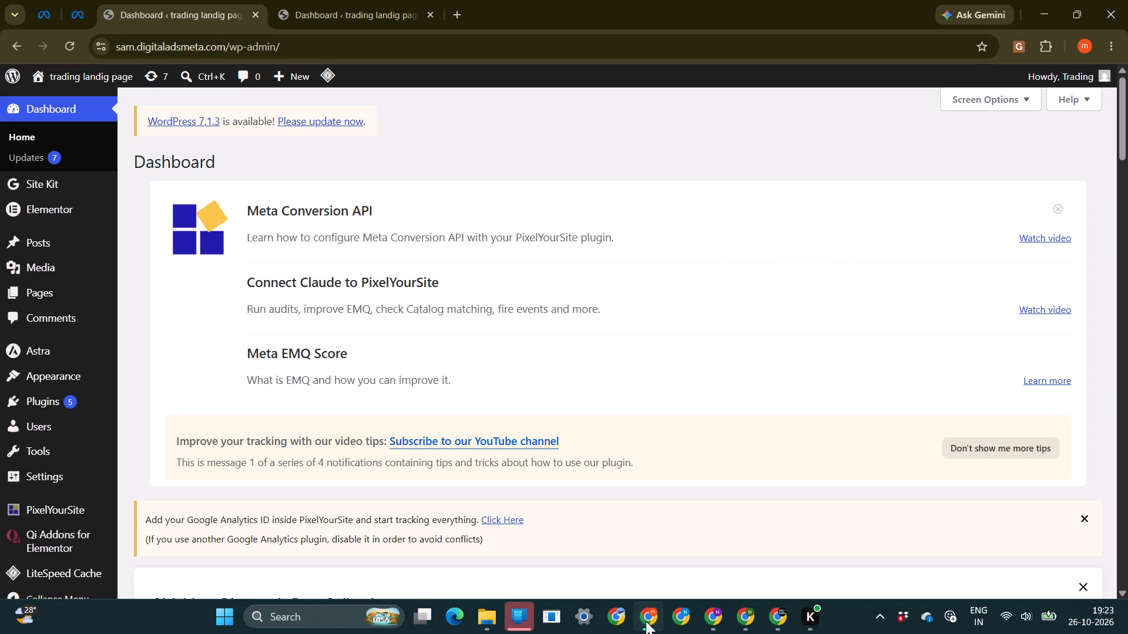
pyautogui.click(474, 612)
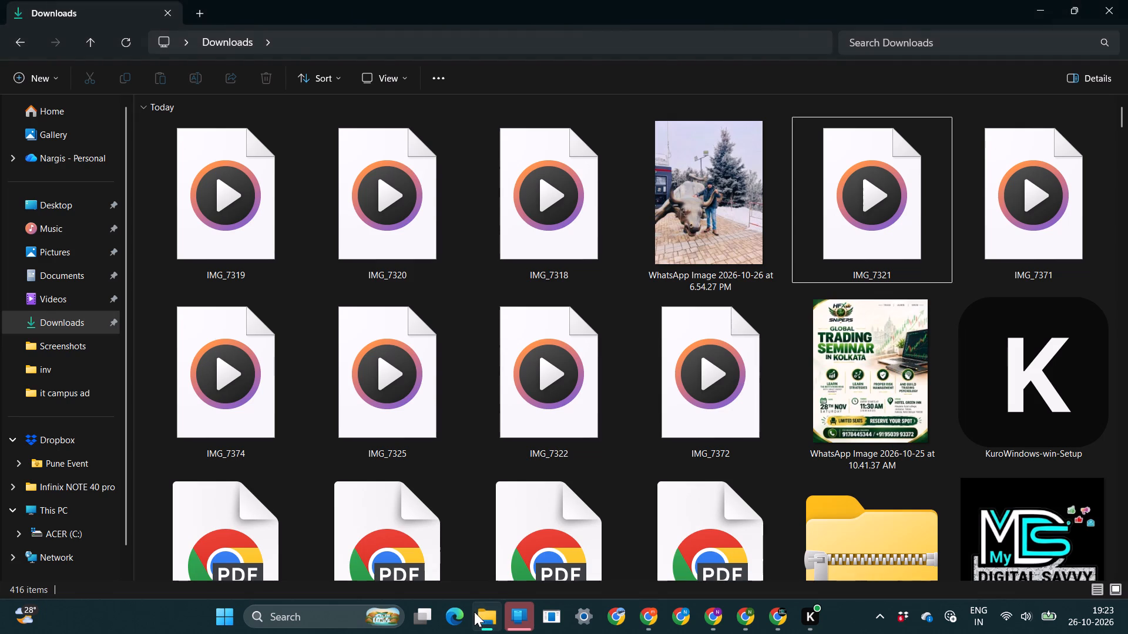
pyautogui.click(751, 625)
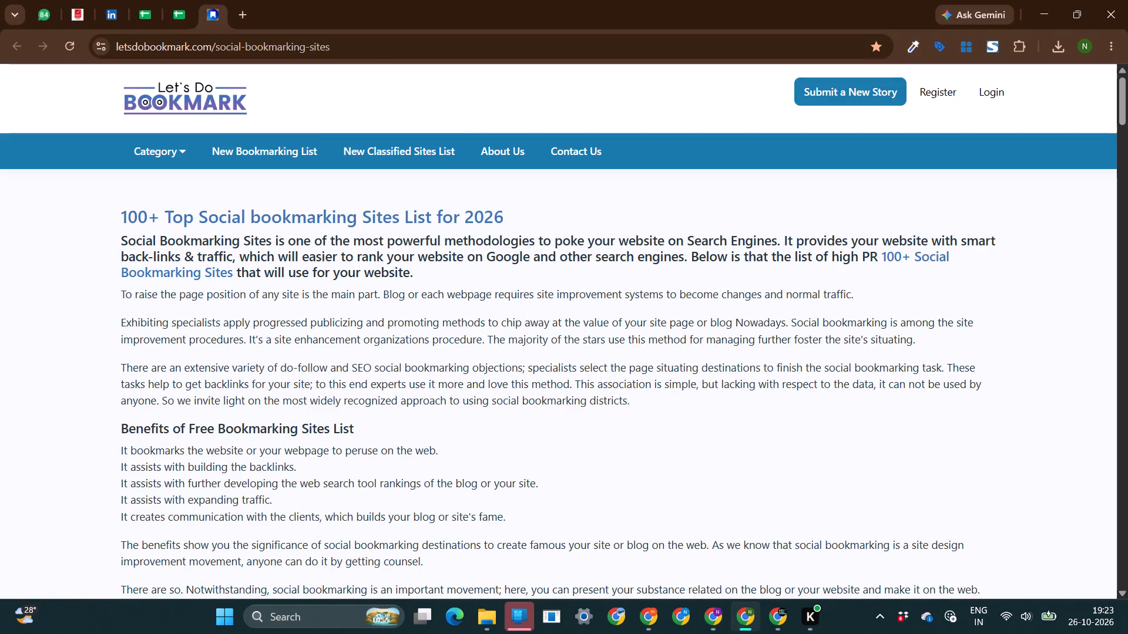